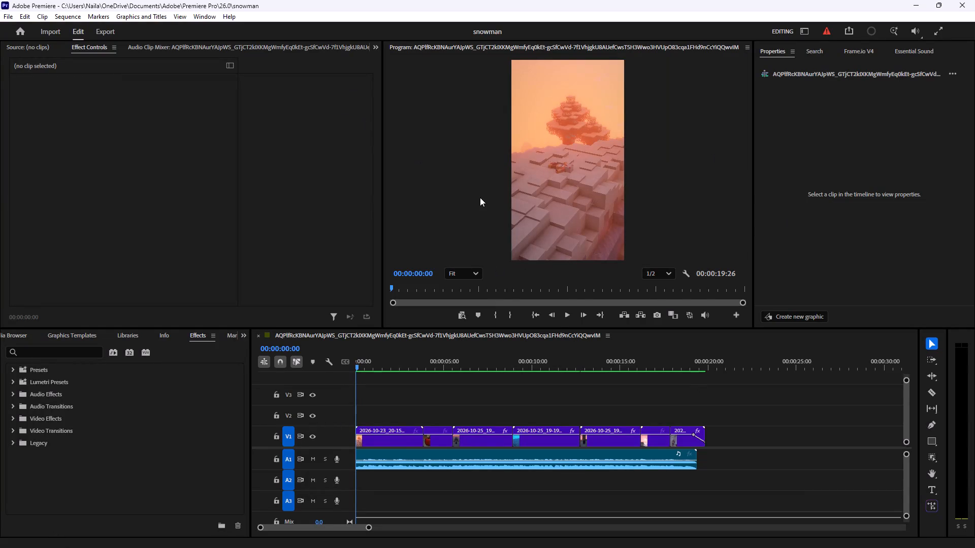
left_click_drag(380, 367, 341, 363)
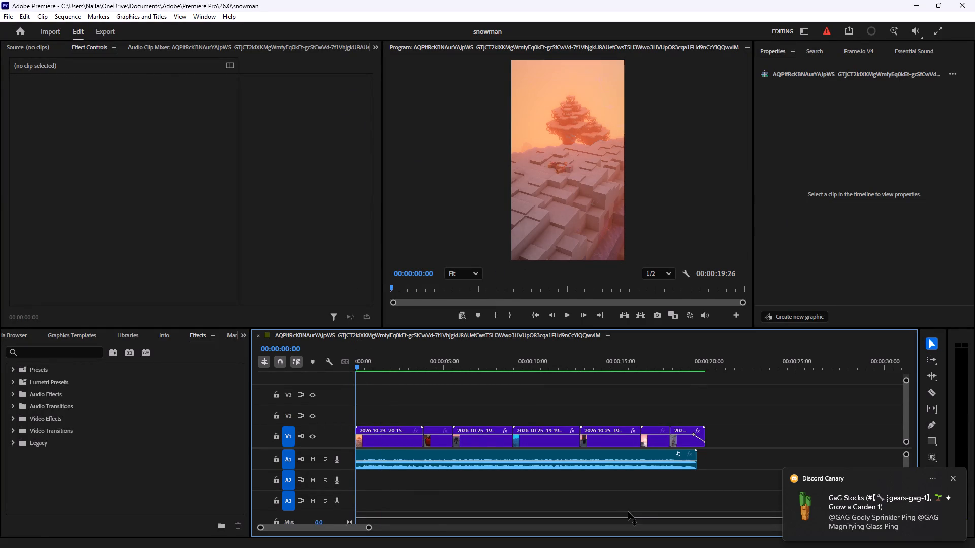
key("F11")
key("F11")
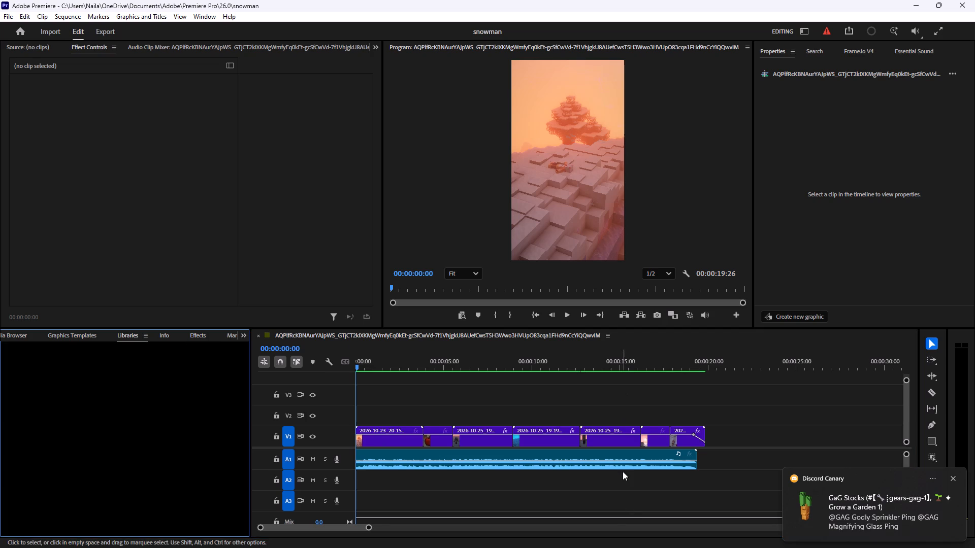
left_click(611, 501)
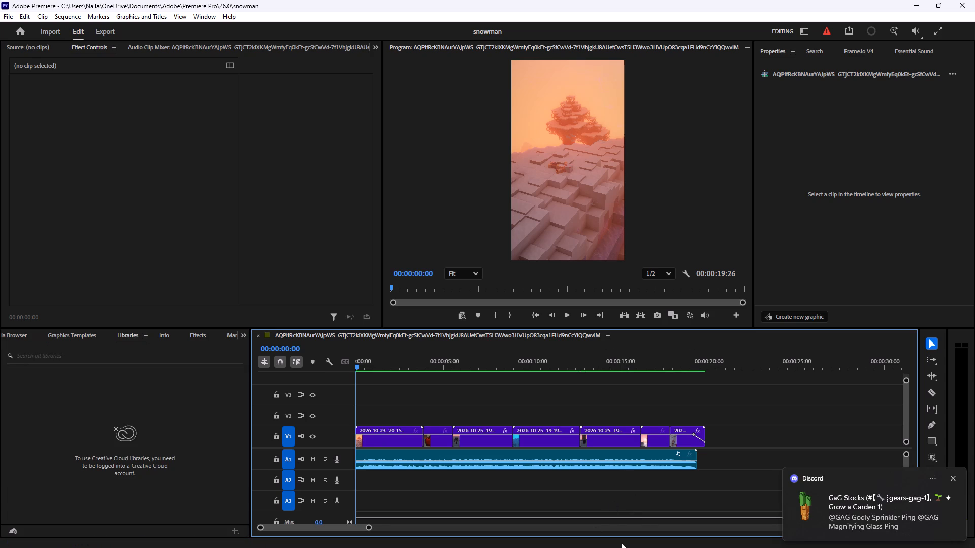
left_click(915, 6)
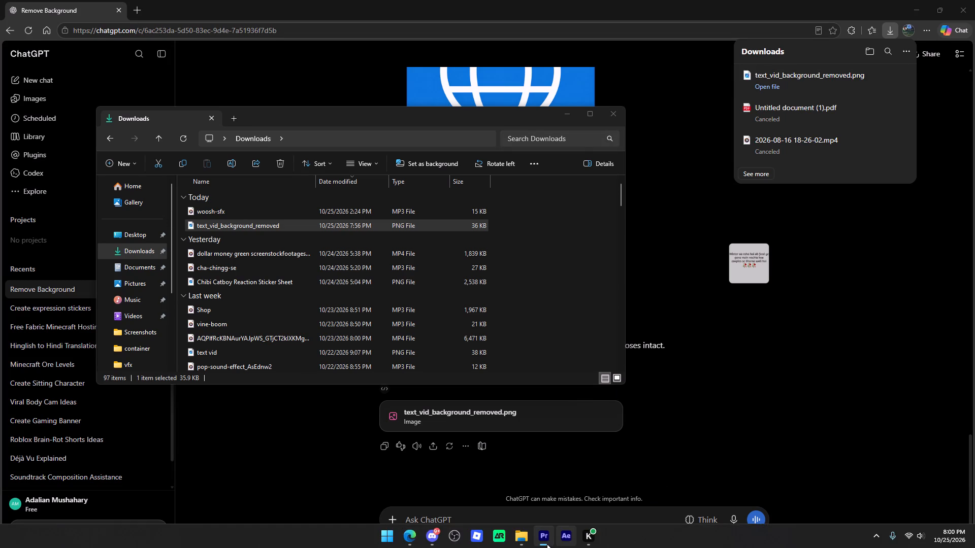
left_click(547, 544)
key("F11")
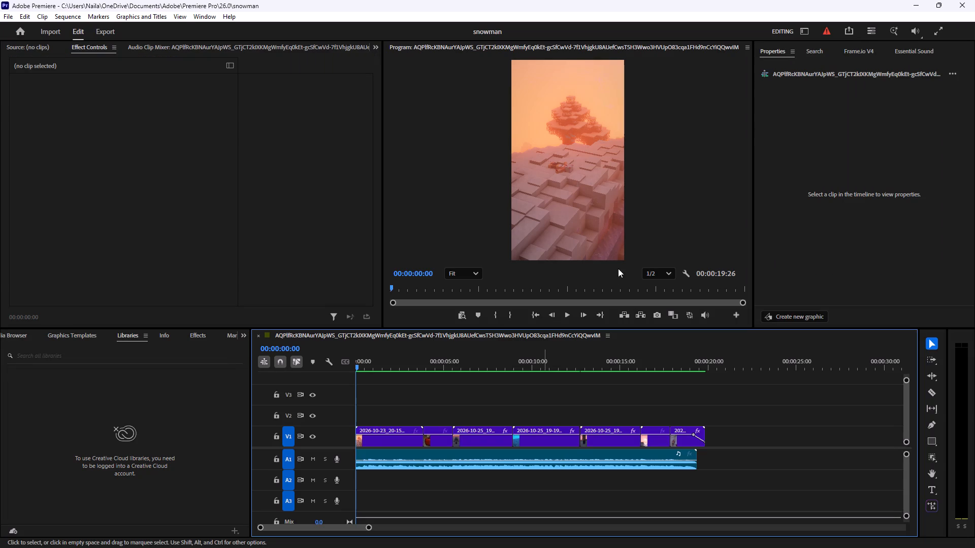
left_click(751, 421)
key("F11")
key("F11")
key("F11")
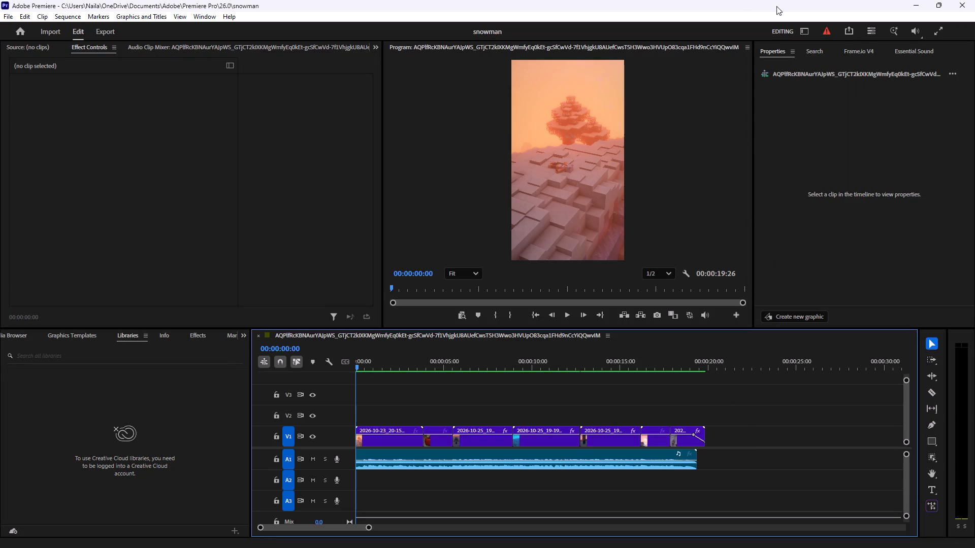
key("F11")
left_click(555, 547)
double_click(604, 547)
Bring the Downloads folder over the Premiere project and add text_vid_background_removed to track V2 near the end of the sequence.
left_click(917, 0)
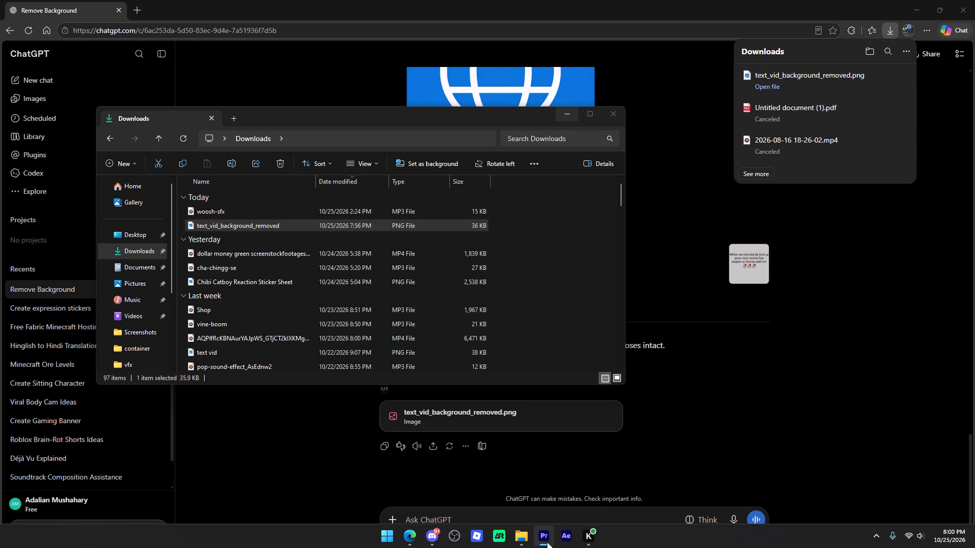
left_click_drag(500, 116, 557, 408)
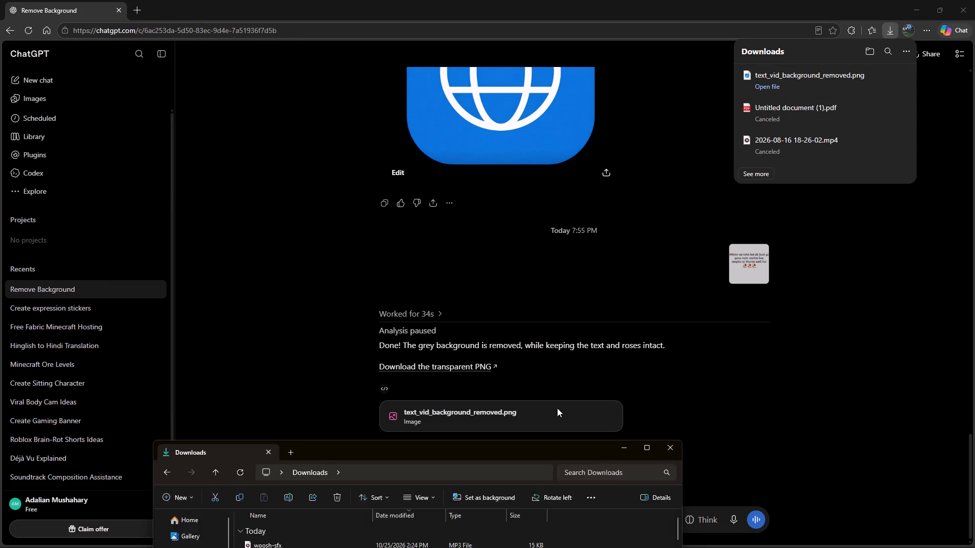
left_click_drag(557, 408, 527, 229)
left_click(532, 547)
left_click_drag(443, 292, 447, 298)
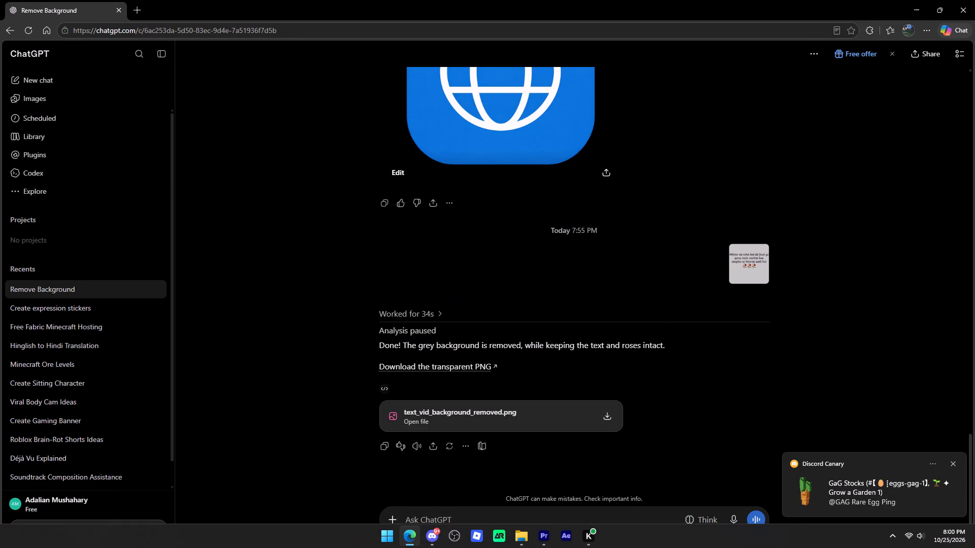
left_click_drag(543, 540, 530, 540)
left_click(517, 541)
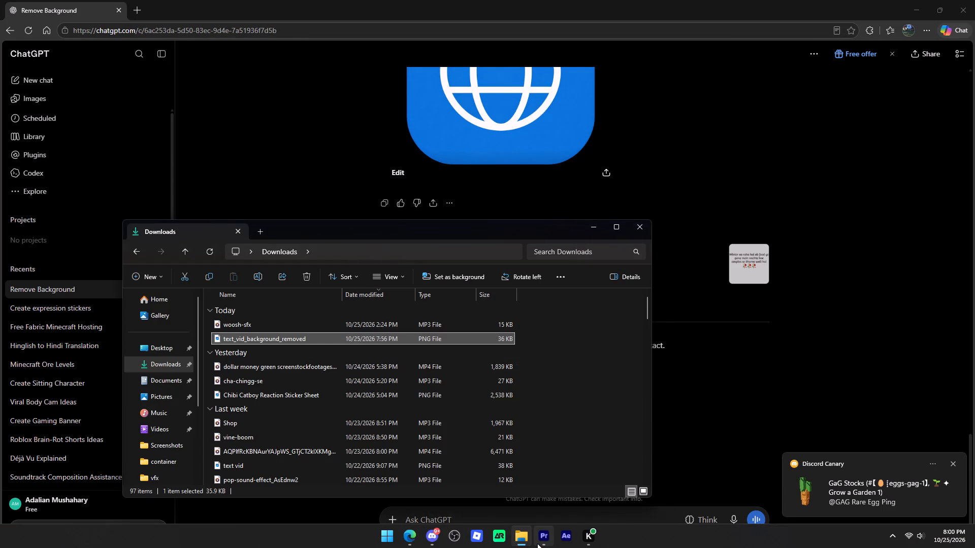
left_click(538, 543)
left_click(525, 543)
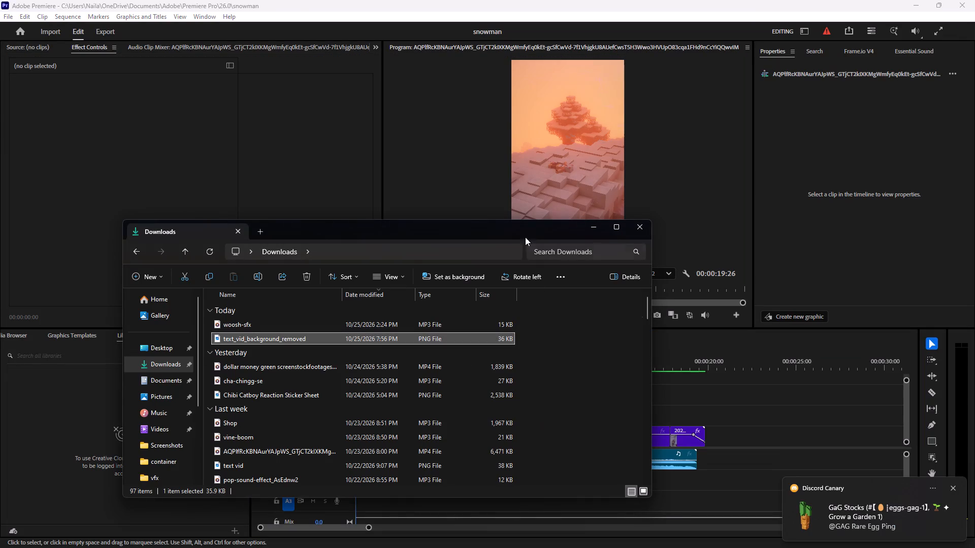
left_click(480, 241)
left_click_drag(478, 234, 448, 135)
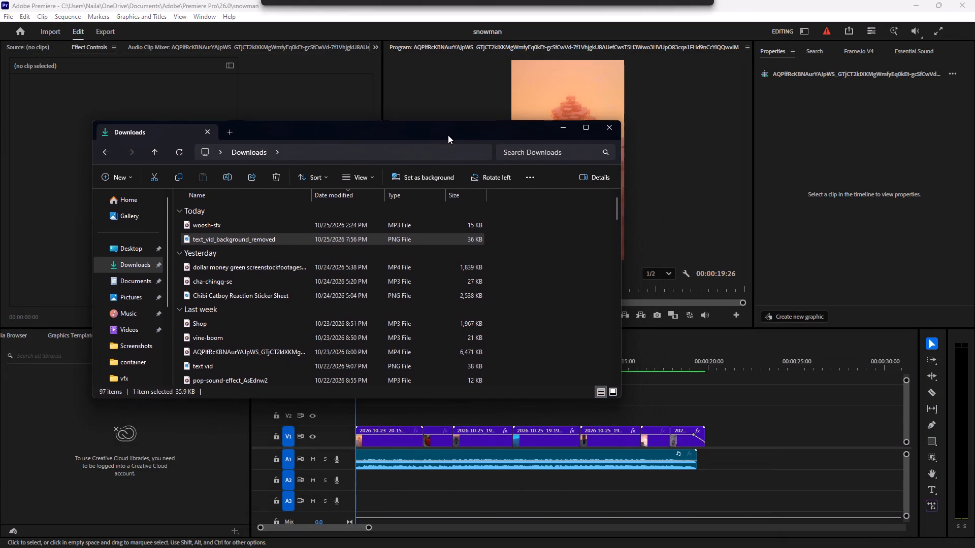
left_click_drag(448, 135, 447, 133)
left_click_drag(391, 239, 405, 236)
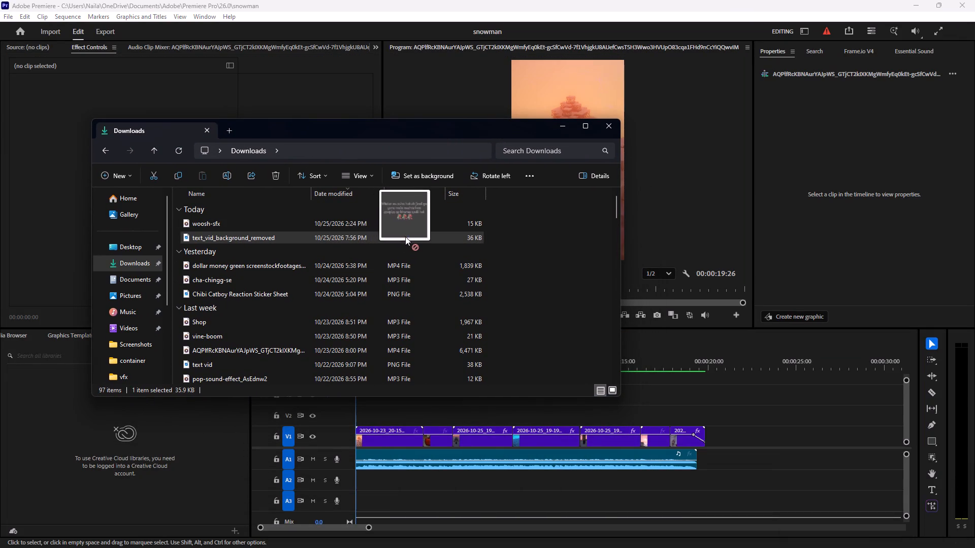
left_click_drag(405, 236, 652, 406)
left_click(669, 383)
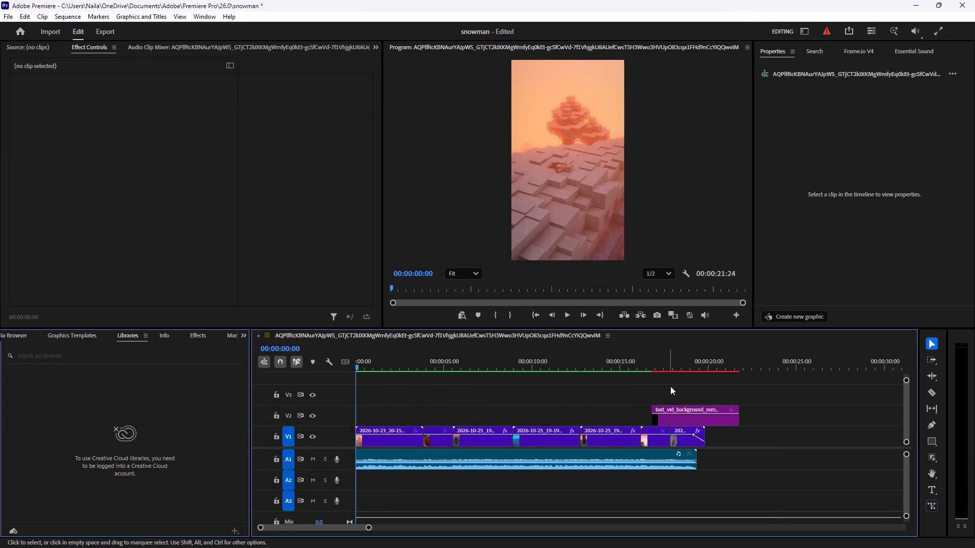
Move the text_vid_background_removed clip to the start of the sequence on track V2.
left_click_drag(684, 424, 525, 430)
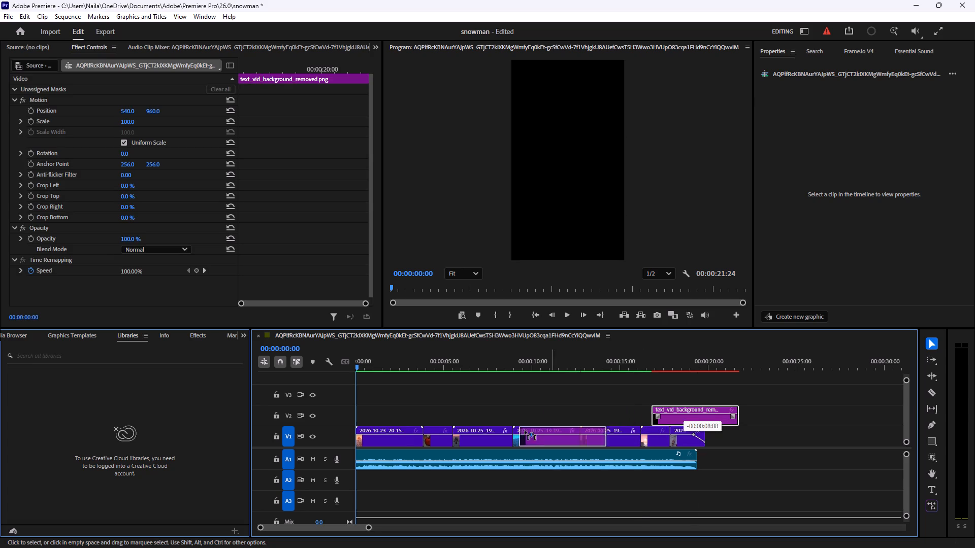
left_click_drag(525, 430, 384, 417)
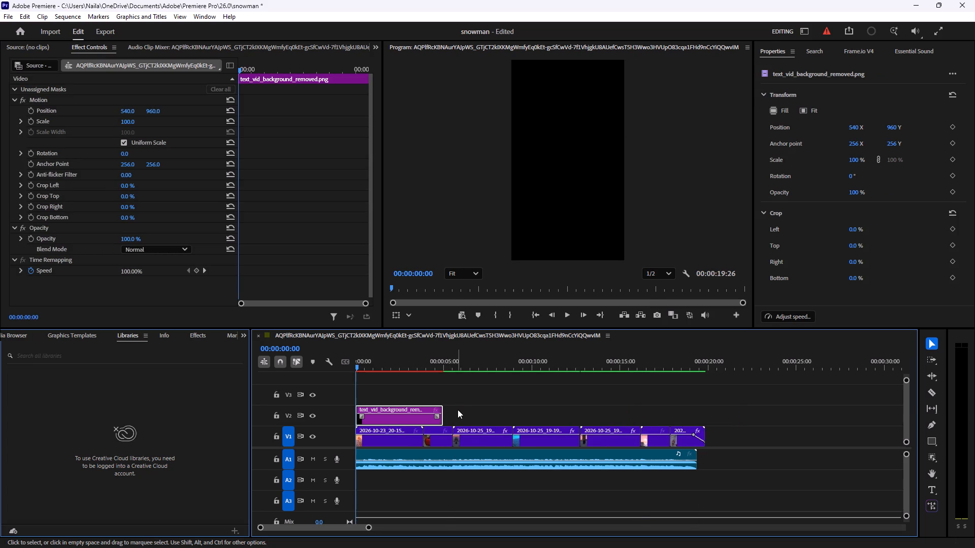
Enlarge the text image to about 207% and place it at the bottom of the frame, at about 535, 1791.
double_click(566, 151)
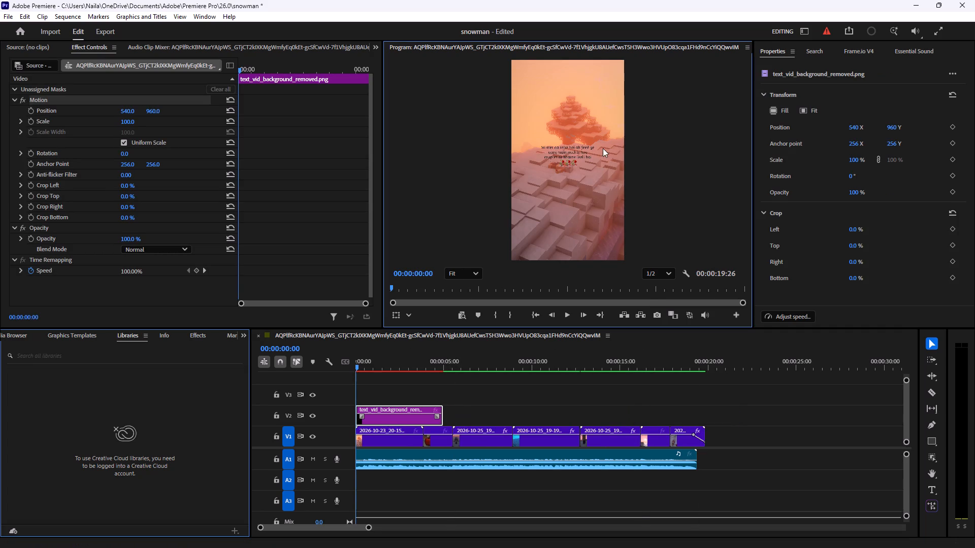
left_click_drag(596, 157, 628, 155)
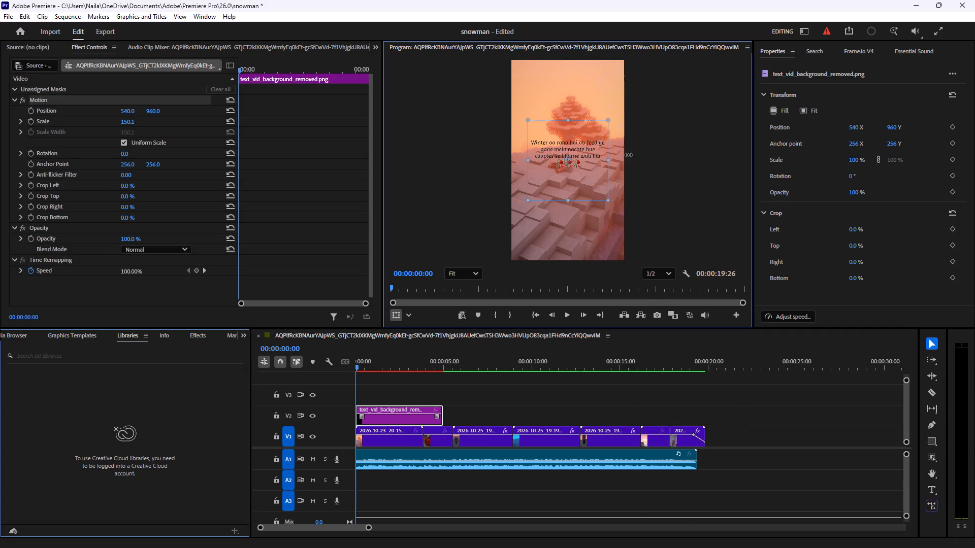
left_click_drag(628, 155, 621, 155)
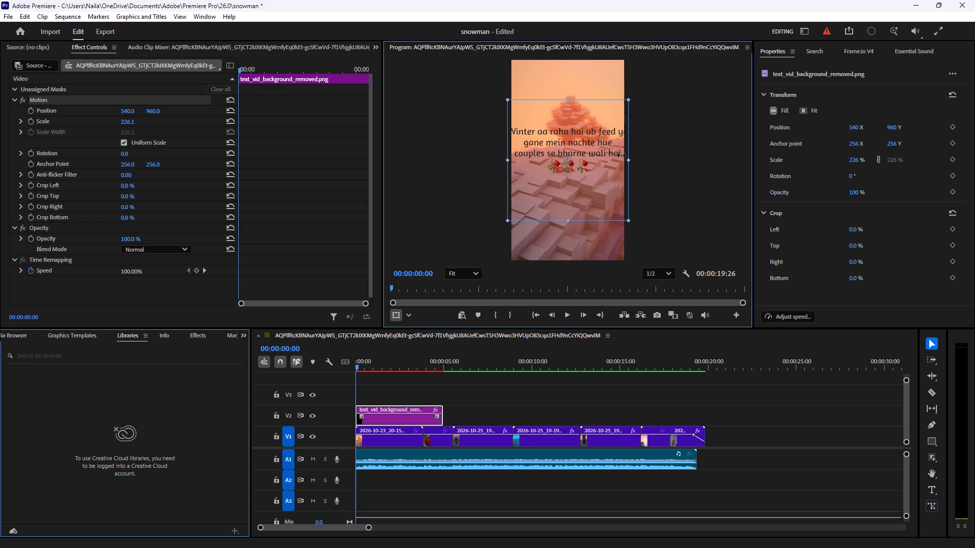
left_click_drag(621, 155, 620, 153)
left_click_drag(606, 186, 611, 262)
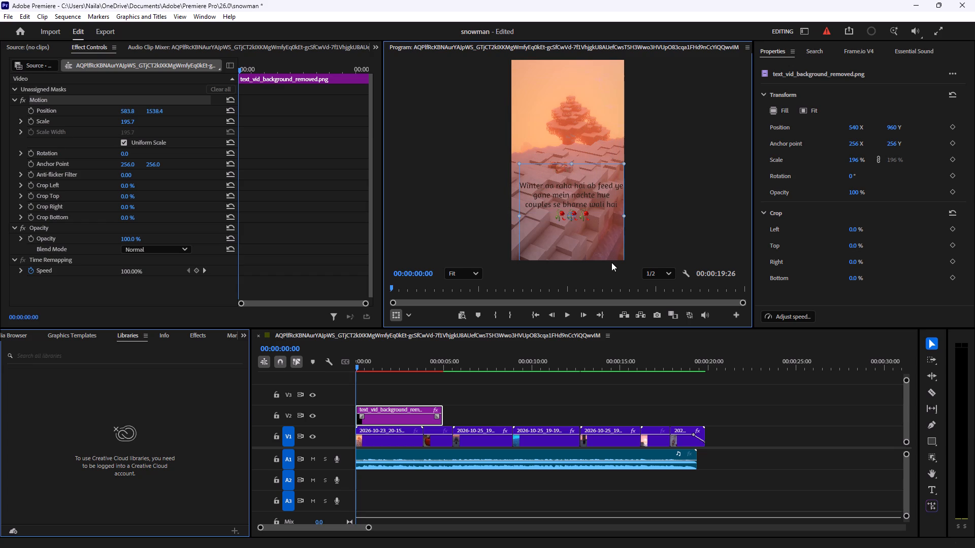
left_click_drag(611, 262, 607, 279)
left_click(623, 247)
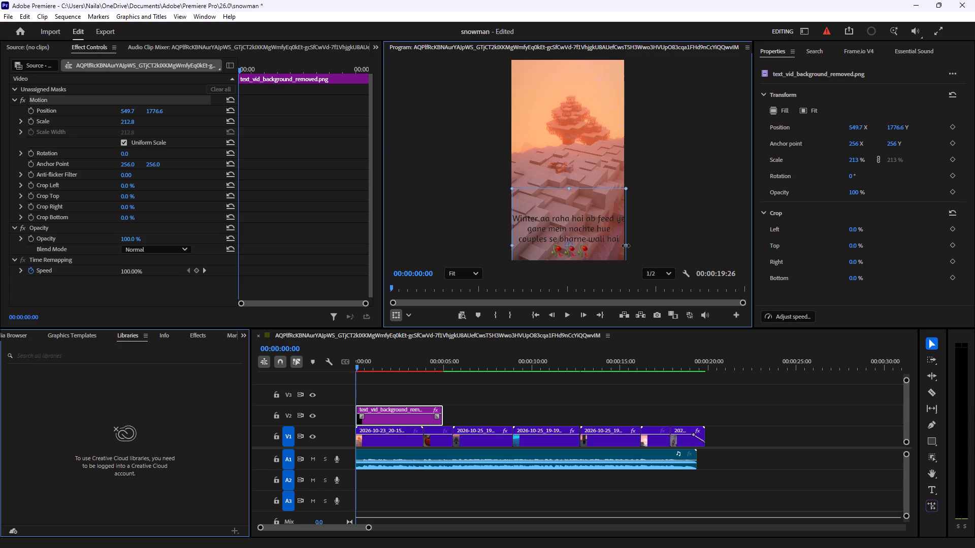
left_click(611, 250)
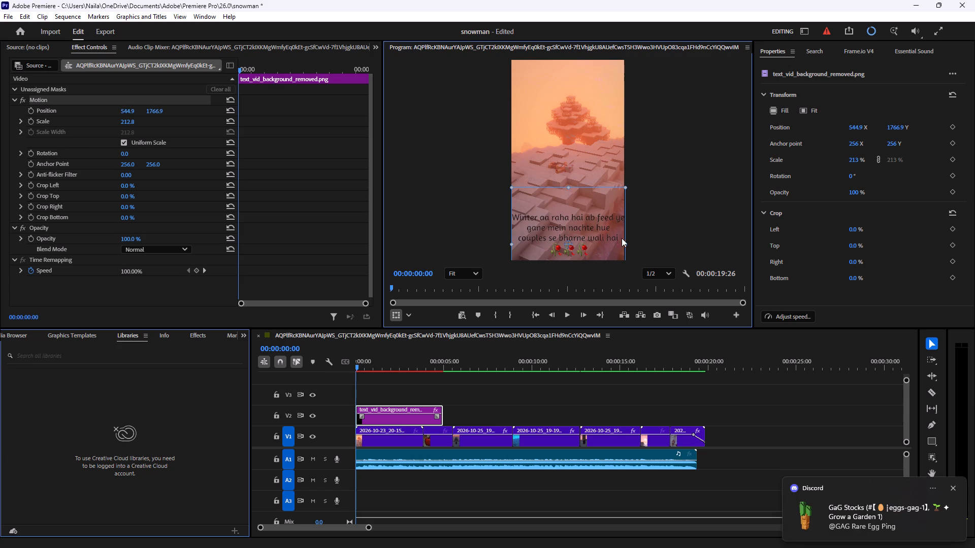
left_click(624, 244)
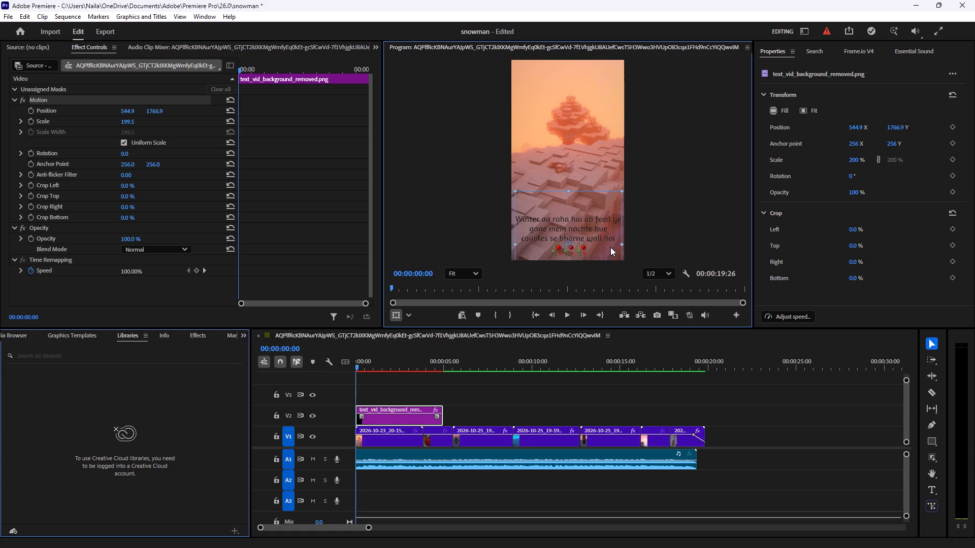
left_click(610, 247)
left_click(619, 246)
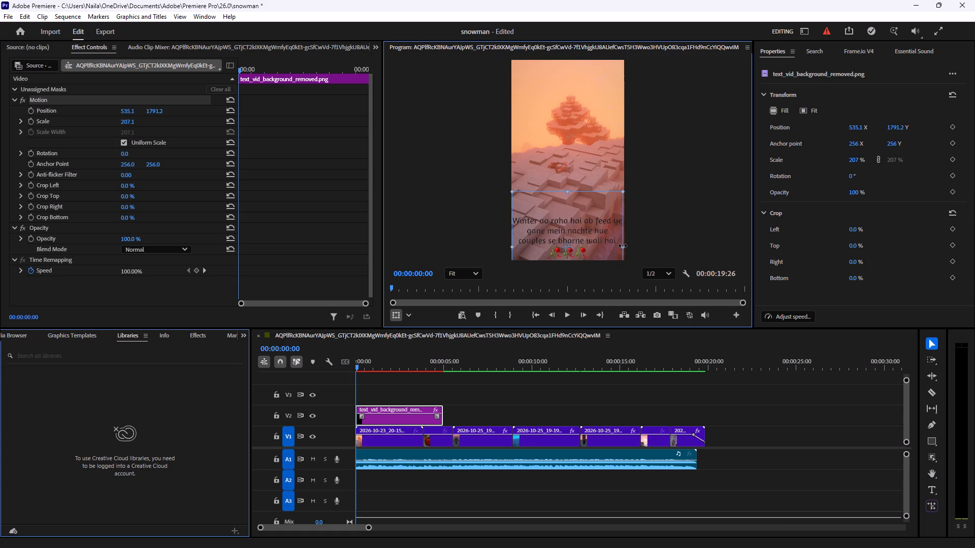
left_click(644, 230)
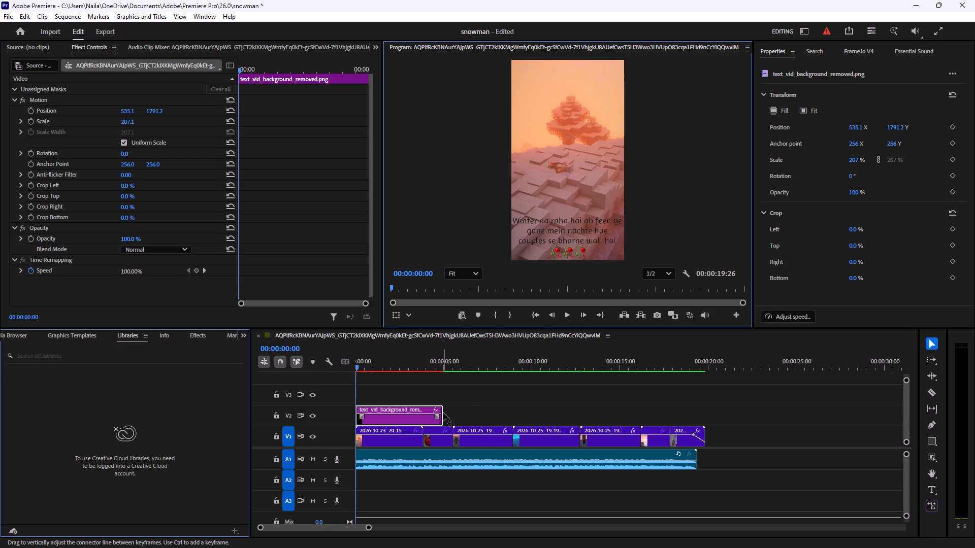
Extend the text image clip on V2 to the end of the last video clip on V1.
left_click_drag(442, 418, 486, 416)
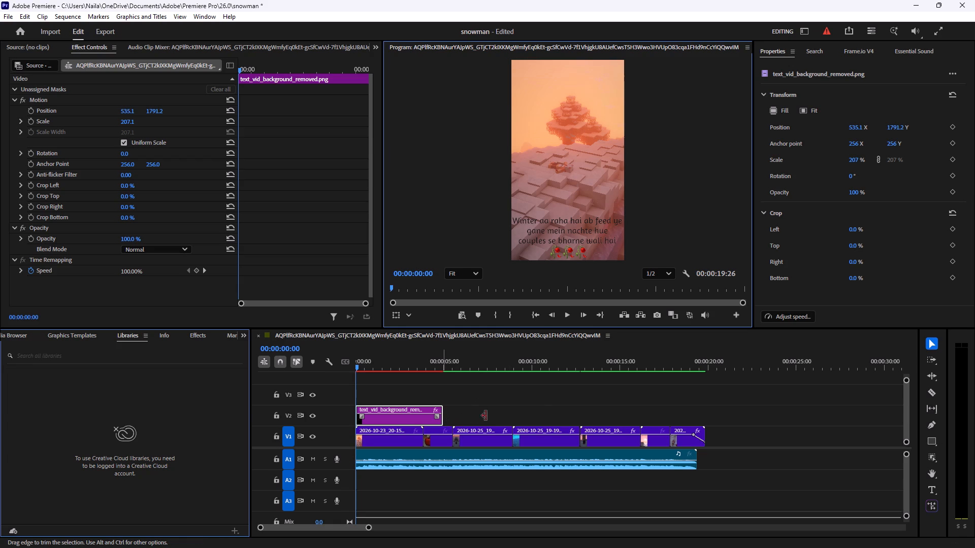
left_click_drag(486, 416, 581, 401)
left_click_drag(581, 401, 696, 414)
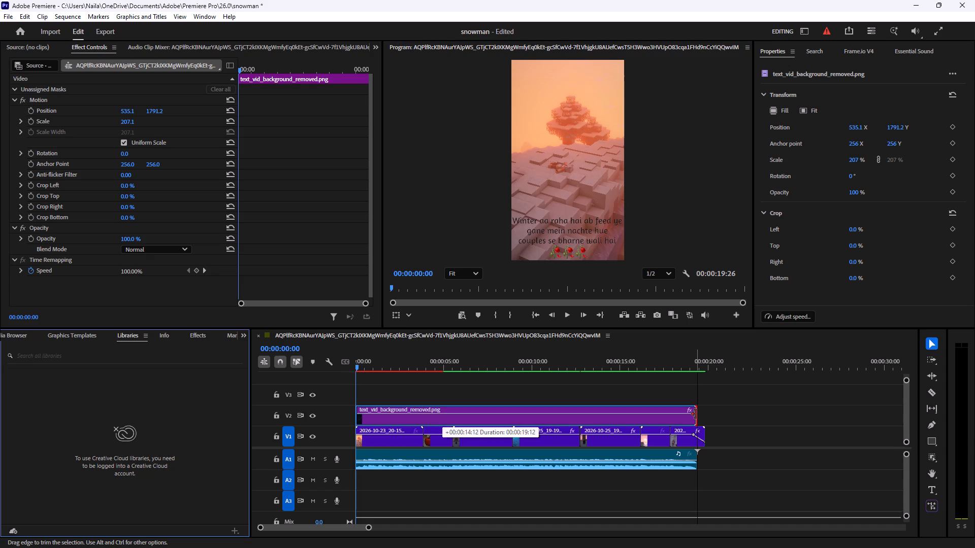
left_click_drag(696, 414, 703, 414)
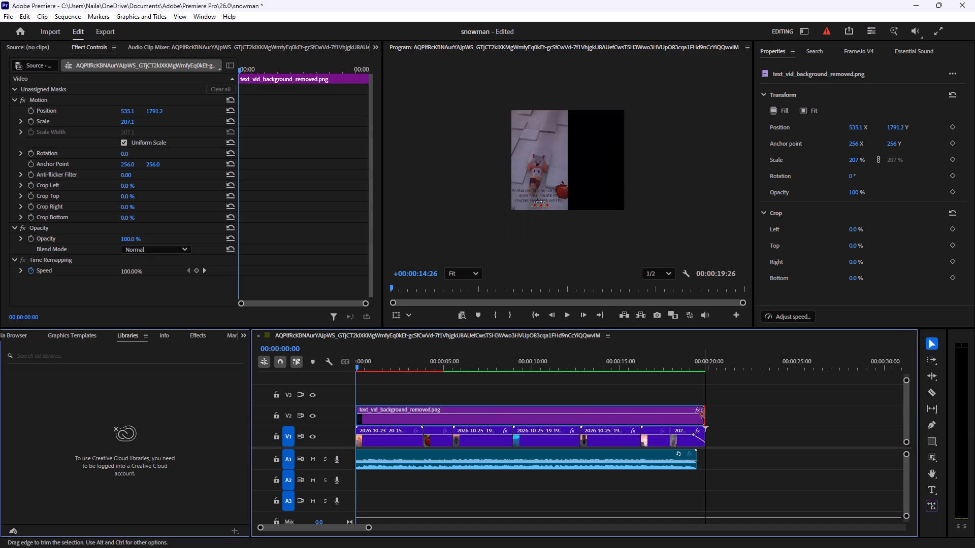
Fade out the text image with opacity keyframes of 100% at 00:00:19:05, matching the last V1 clip's fade, and 0% at 00:00:19:25.
left_click_drag(355, 363, 596, 403)
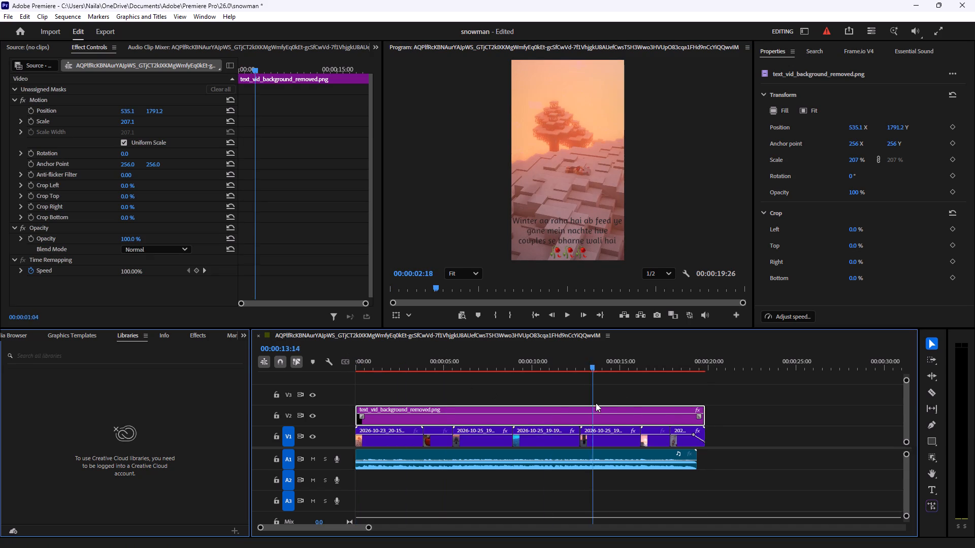
left_click_drag(596, 403, 695, 415)
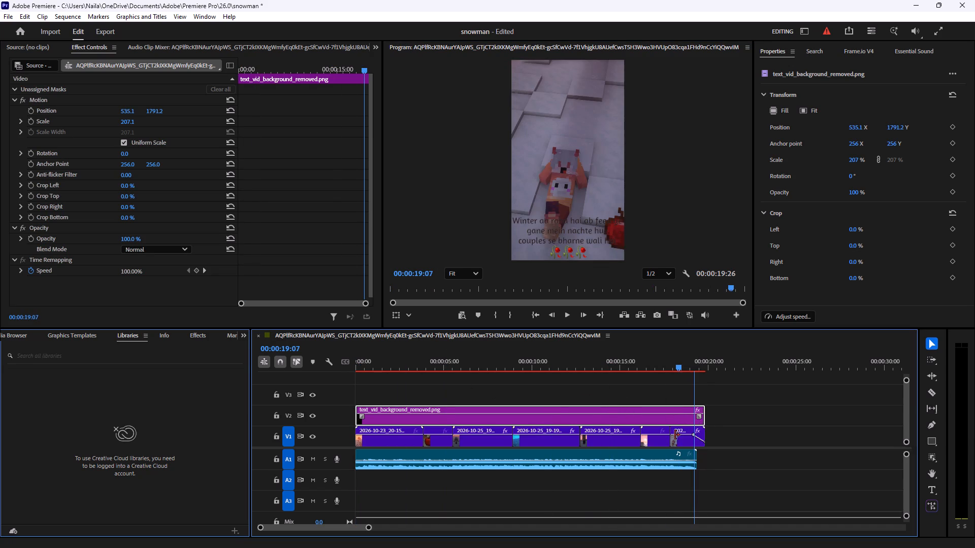
left_click(684, 441)
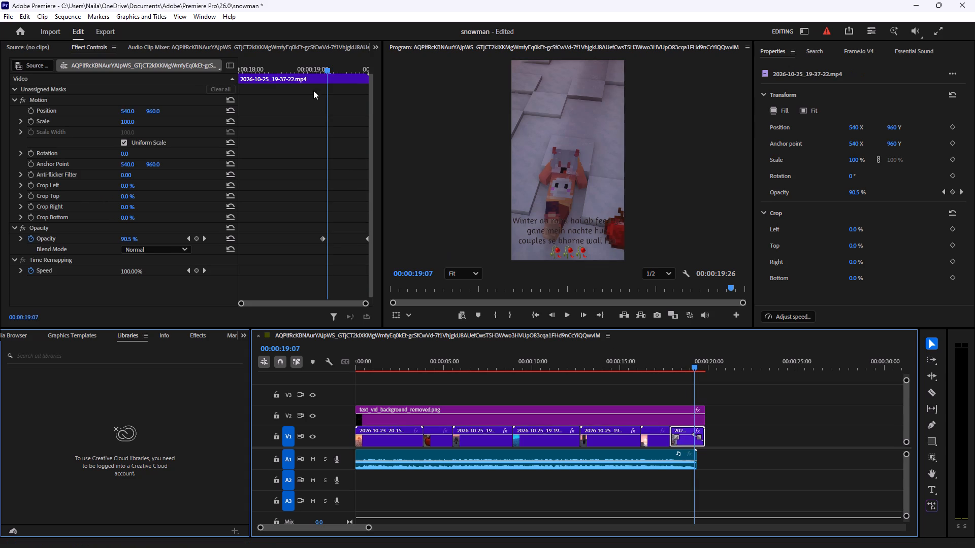
left_click(327, 67)
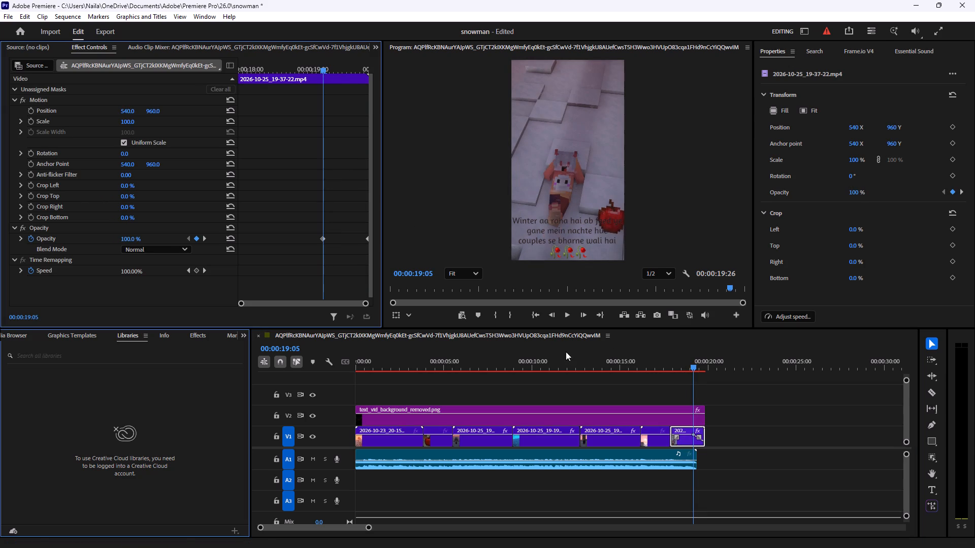
left_click(684, 418)
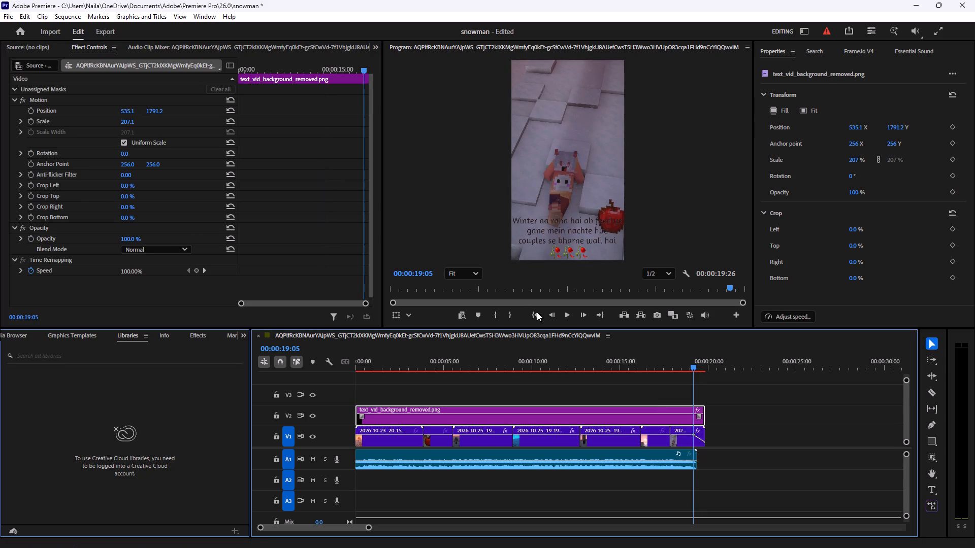
left_click(30, 237)
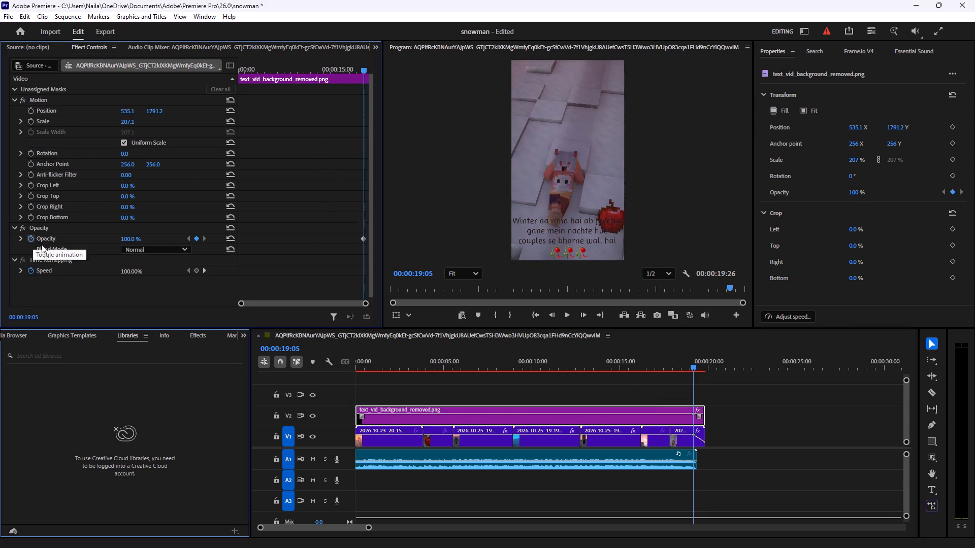
left_click_drag(364, 69, 392, 73)
left_click_drag(129, 238, 90, 239)
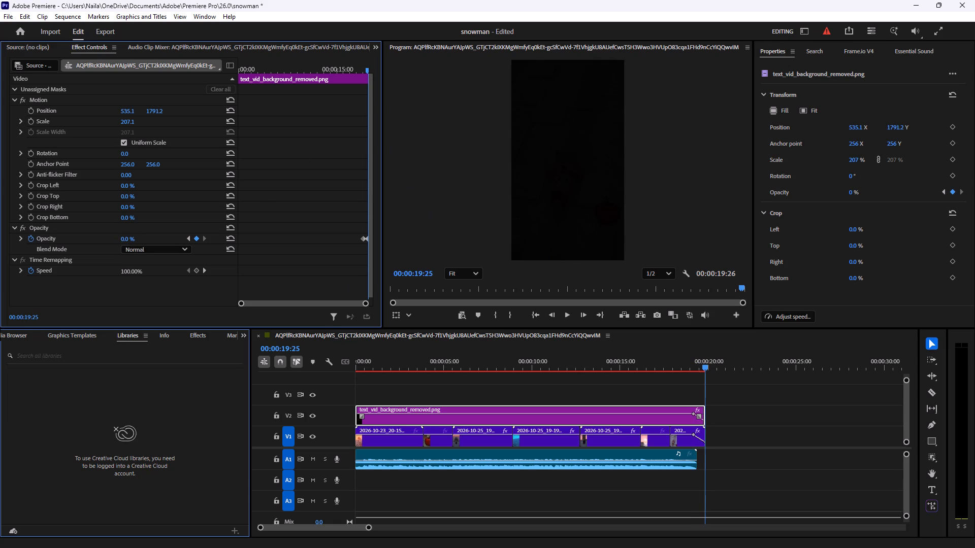
left_click_drag(90, 239, 84, 241)
Start rendering the sequence's video previews.
key("Return")
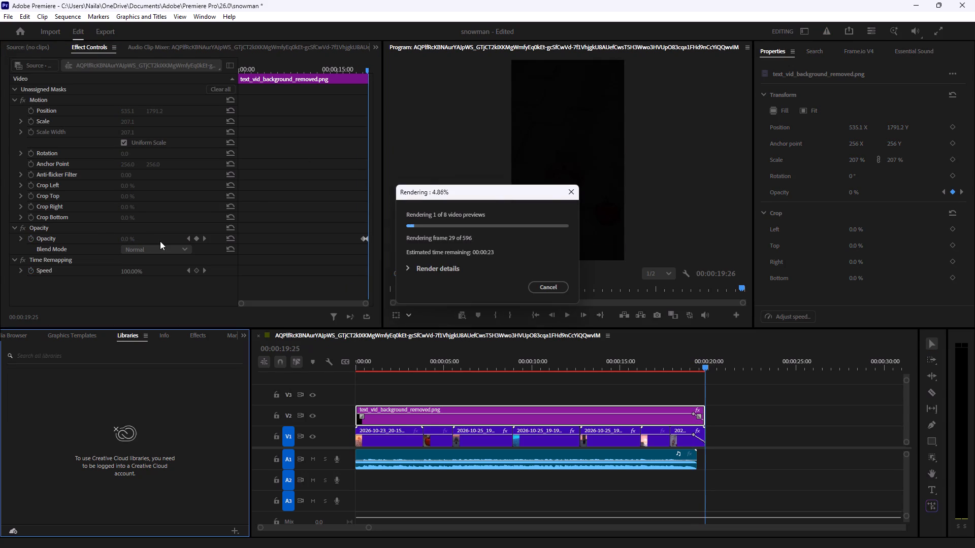
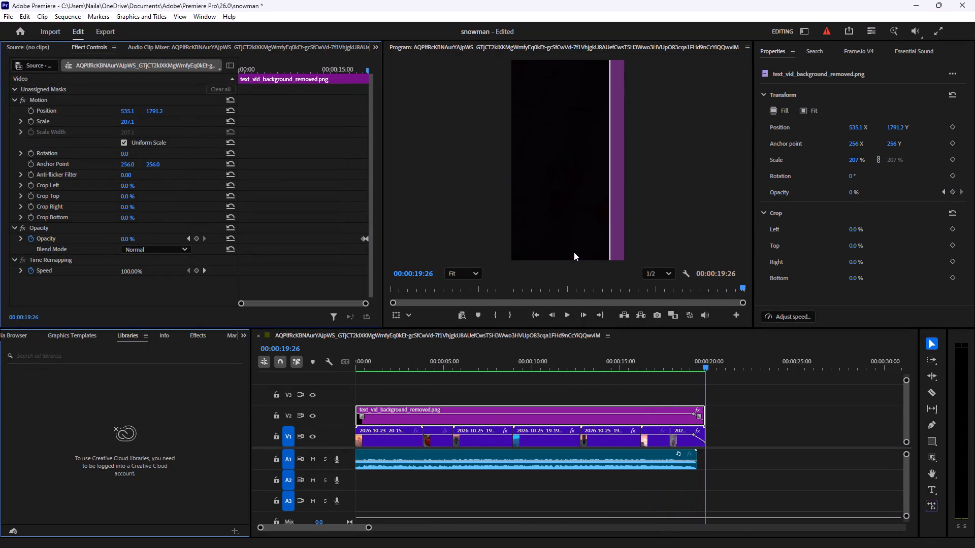
Scrub the sequence from its end back to the start and recheck the text overlay near the final fade.
left_click_drag(704, 365, 376, 389)
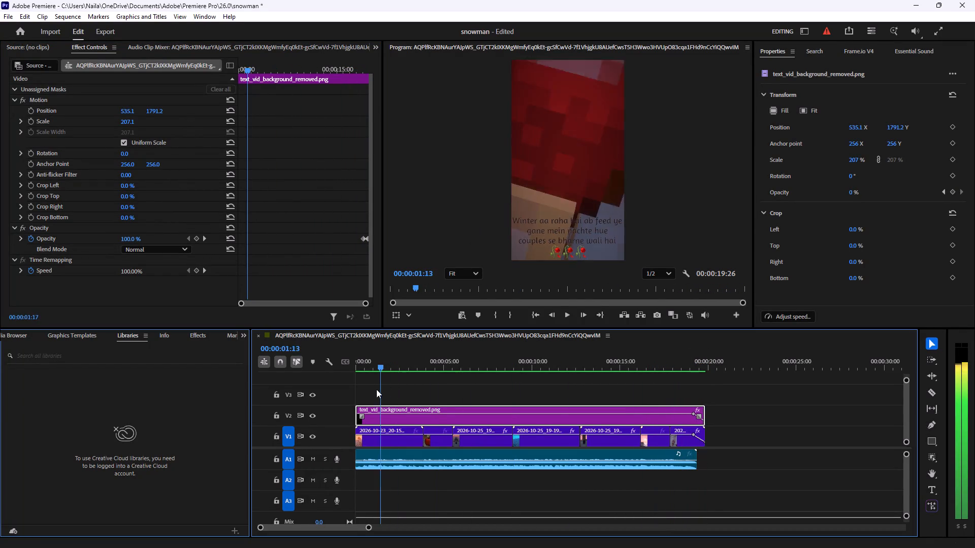
left_click_drag(376, 389, 317, 404)
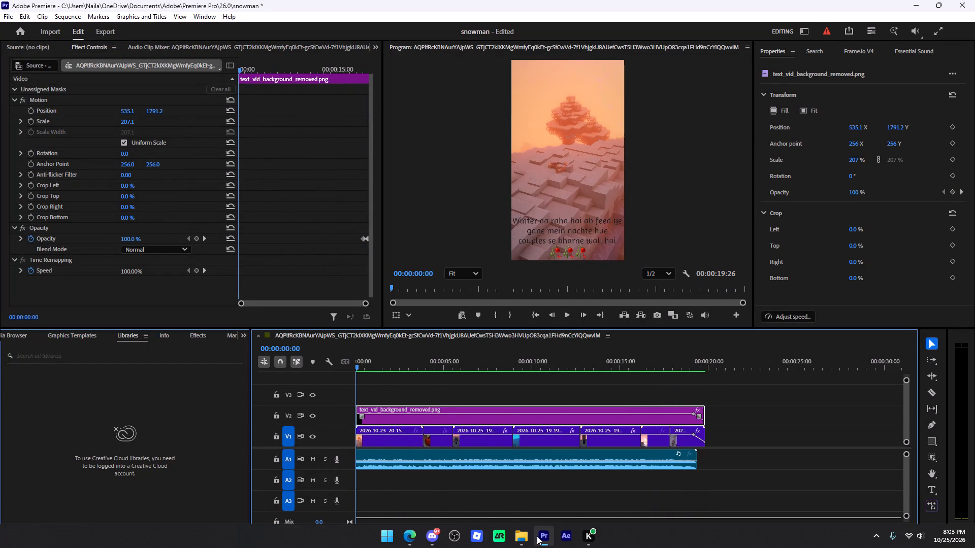
left_click(520, 533)
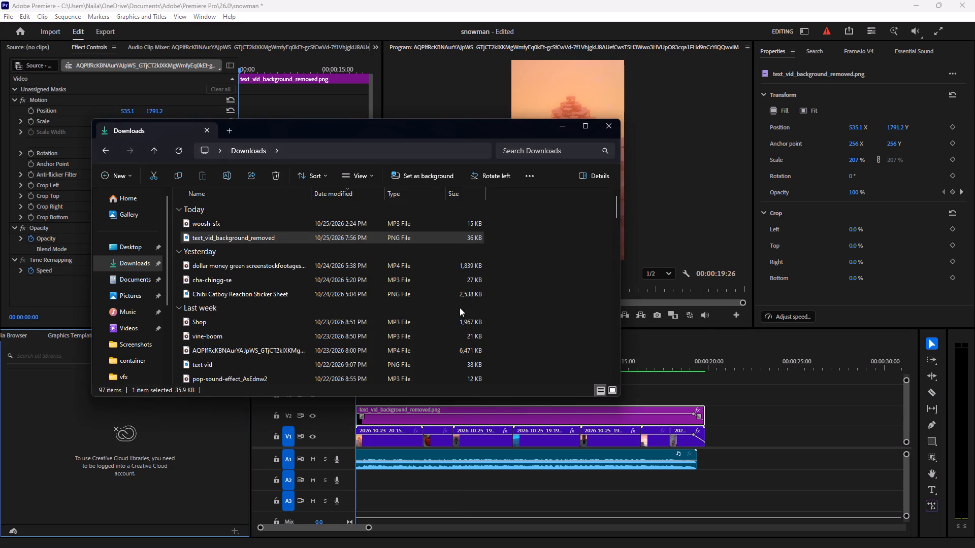
left_click(701, 356)
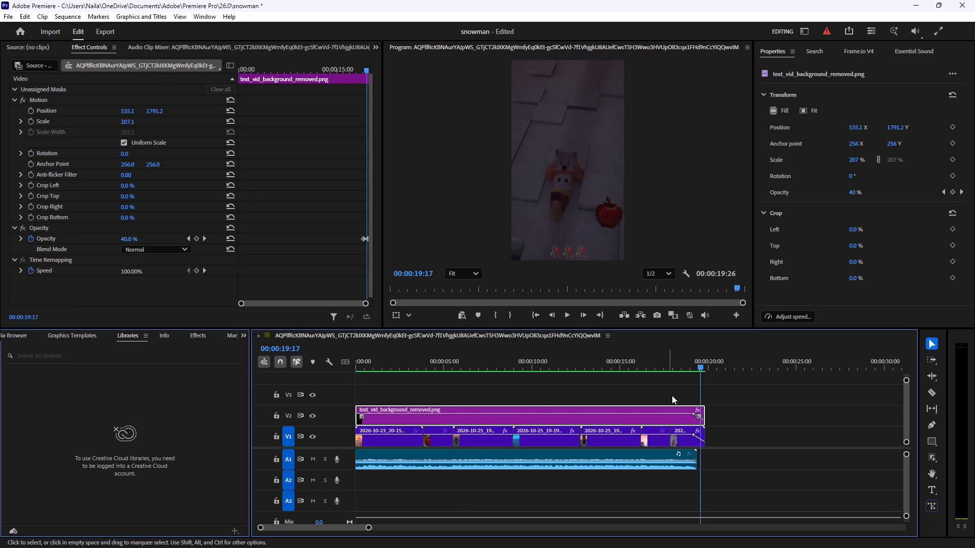
Delete the text_vid_background_removed.png clip from track V2.
left_click(557, 413)
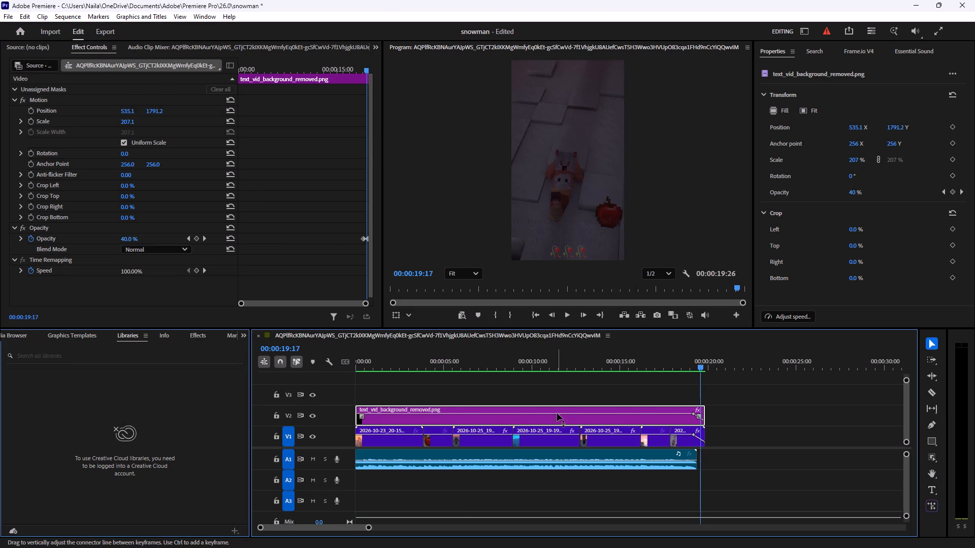
key("Delete")
In File Explorer, browse the Downloads folder and delete the text_vid_background_removed PNG file.
left_click(521, 530)
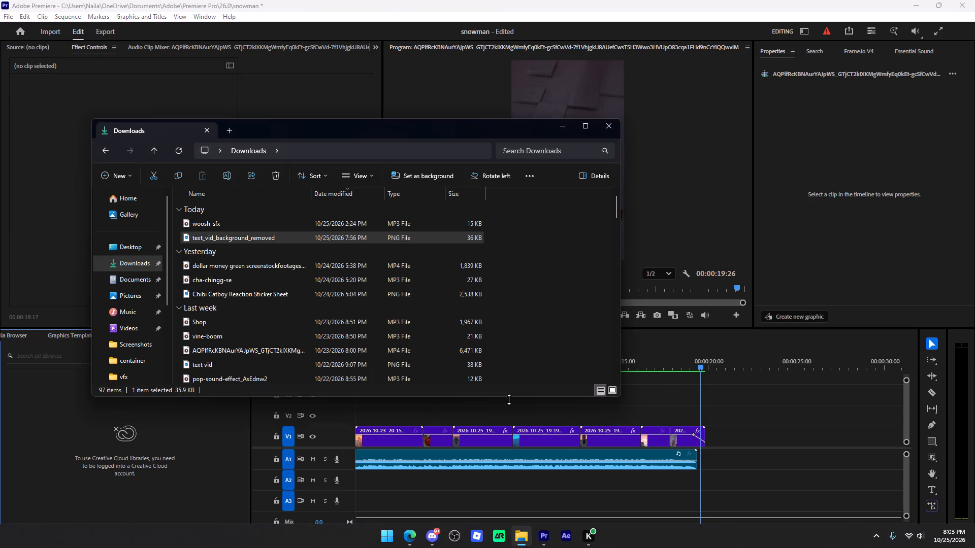
scroll(392, 286, "down", 5)
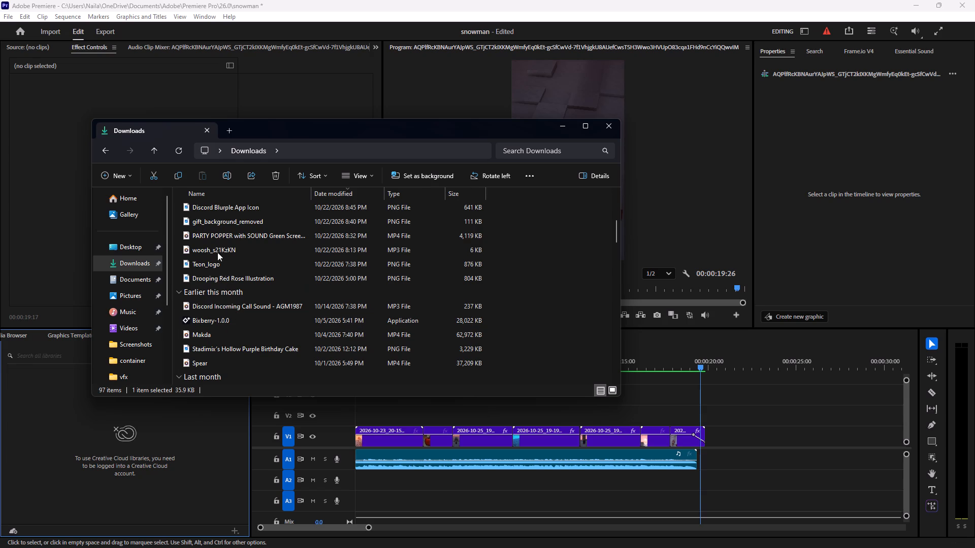
scroll(256, 354, "down", 3)
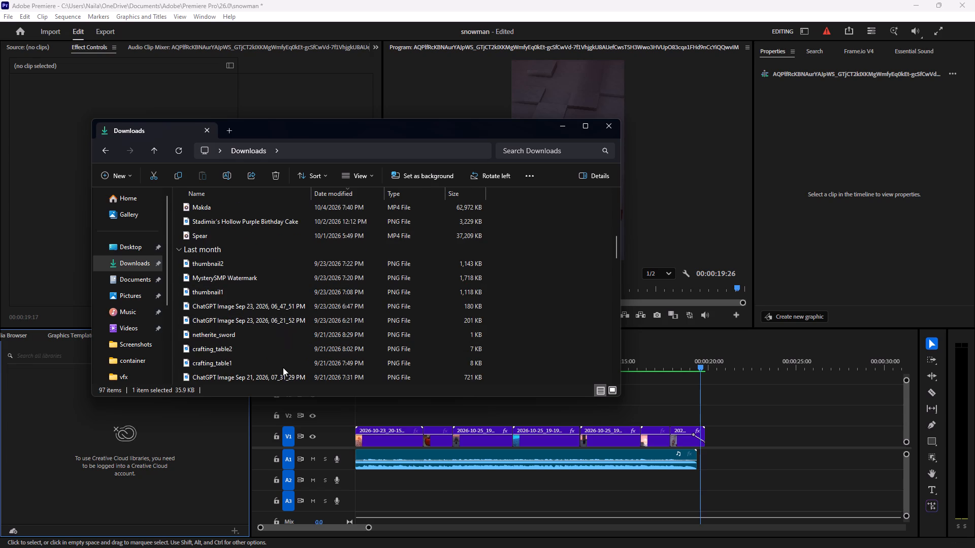
scroll(283, 368, "down", 1)
scroll(299, 356, "up", 11)
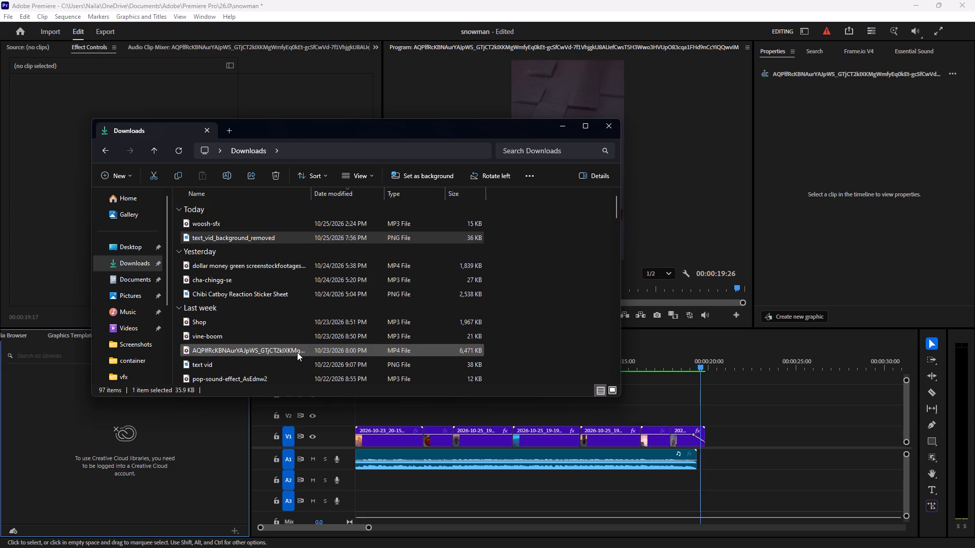
scroll(297, 352, "up", 1)
left_click(273, 243)
key("Delete")
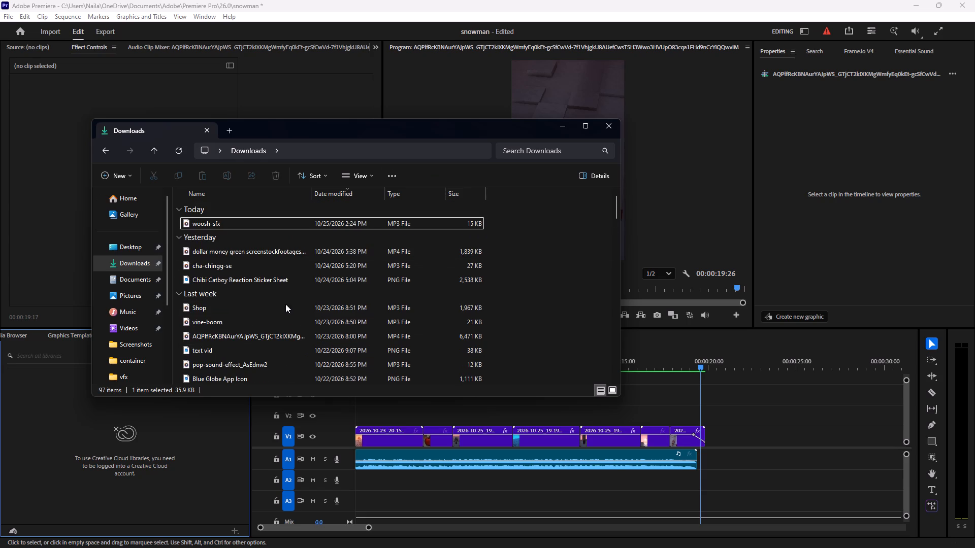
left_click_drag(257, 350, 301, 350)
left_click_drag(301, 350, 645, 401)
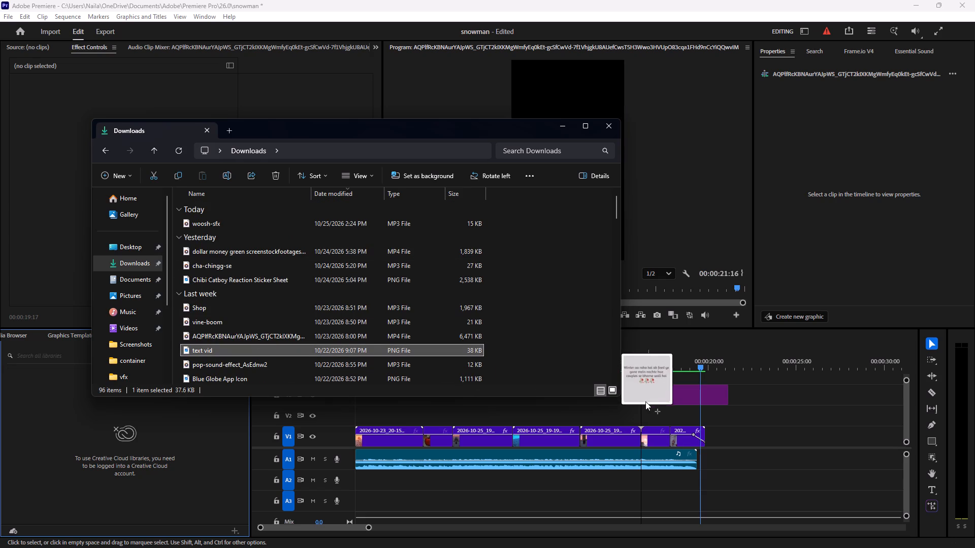
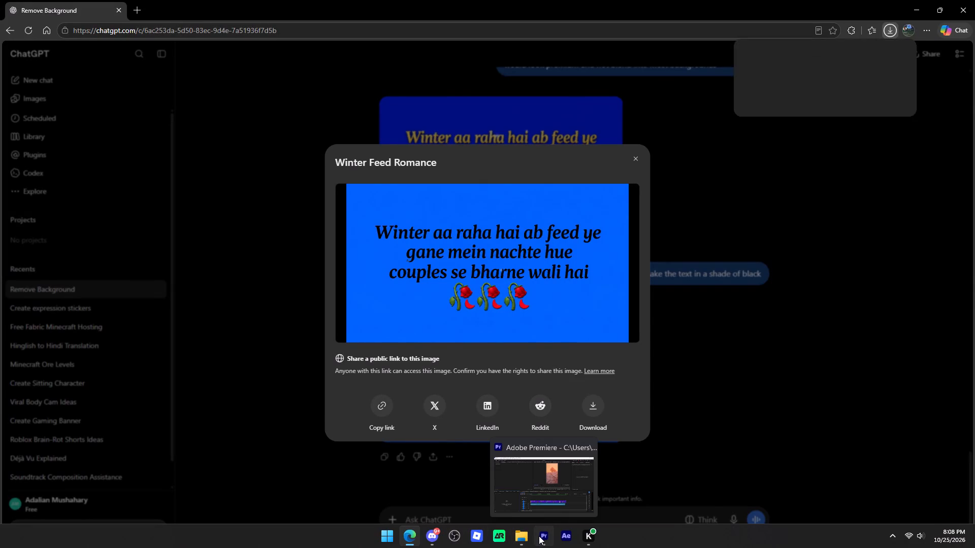
left_click(523, 541)
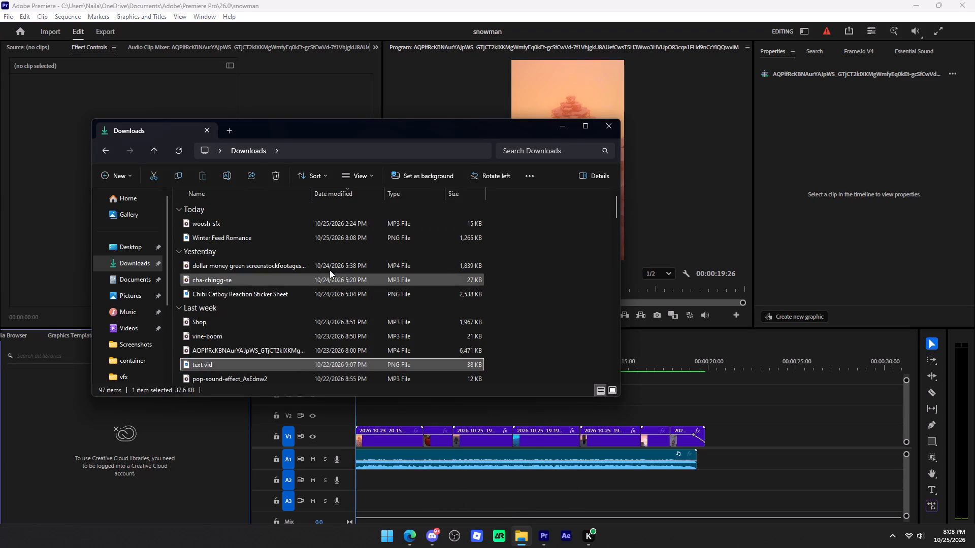
left_click(323, 239)
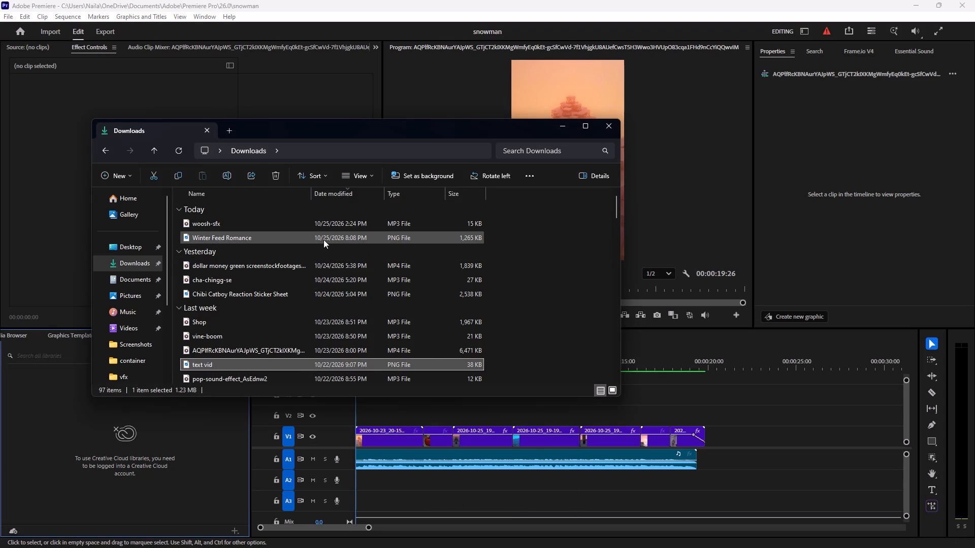
key("F2")
key("BackSpace")
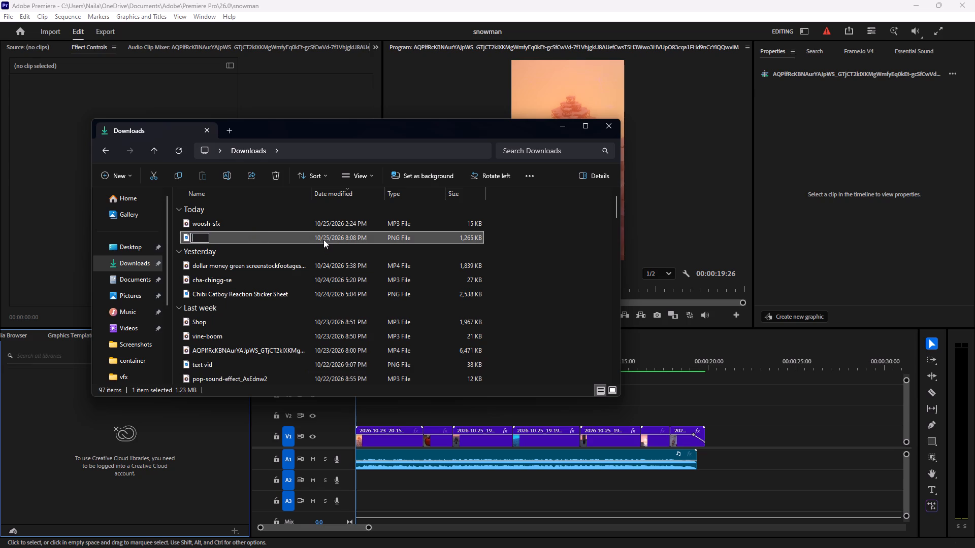
type("text")
key("space")
type("vid")
key("BackSpace")
key("BackSpace")
key("BackSpace")
key("BackSpace")
key("BackSpace")
key("BackSpace")
key("BackSpace")
key("BackSpace")
key("BackSpace")
key("BackSpace")
key("BackSpace")
key("BackSpace")
key("BackSpace")
key("BackSpace")
key("BackSpace")
key("BackSpace")
key("BackSpace")
type("vid text")
key("Return")
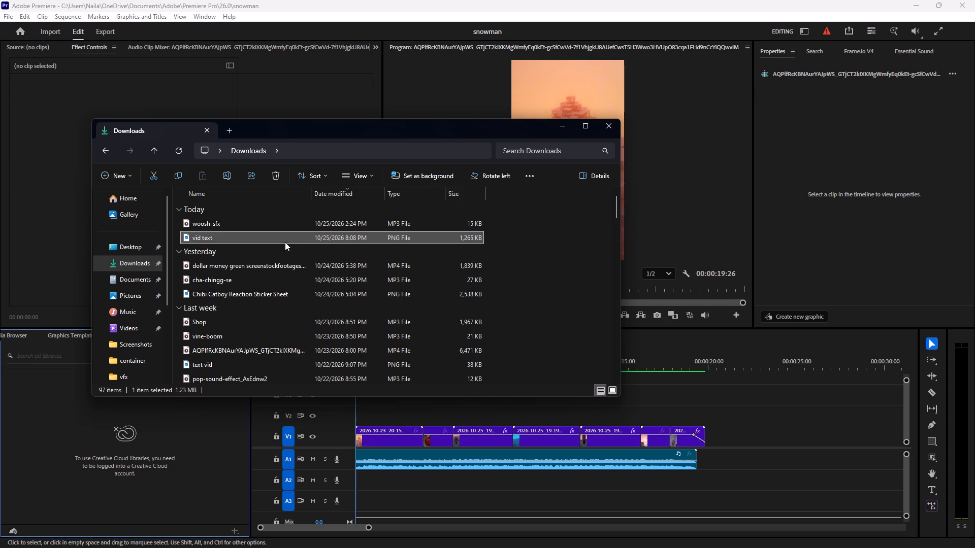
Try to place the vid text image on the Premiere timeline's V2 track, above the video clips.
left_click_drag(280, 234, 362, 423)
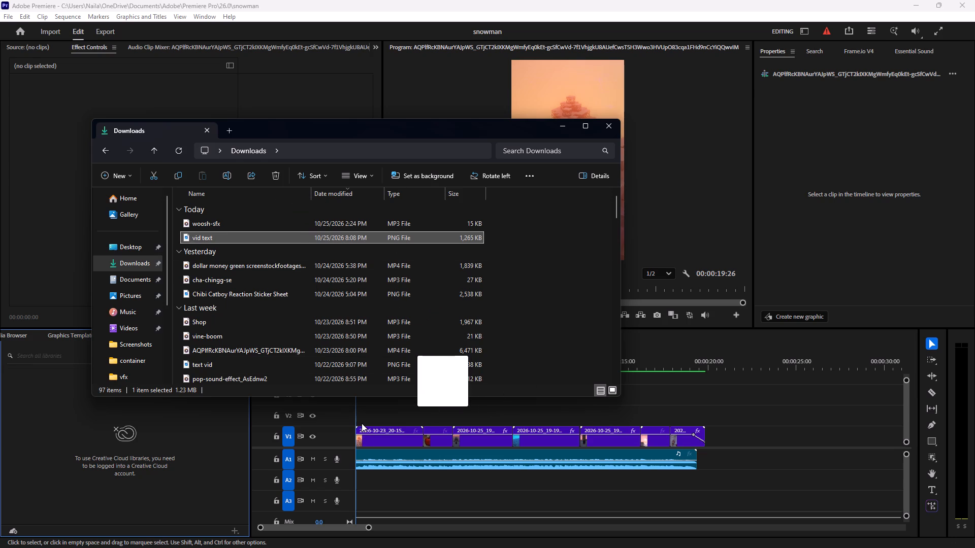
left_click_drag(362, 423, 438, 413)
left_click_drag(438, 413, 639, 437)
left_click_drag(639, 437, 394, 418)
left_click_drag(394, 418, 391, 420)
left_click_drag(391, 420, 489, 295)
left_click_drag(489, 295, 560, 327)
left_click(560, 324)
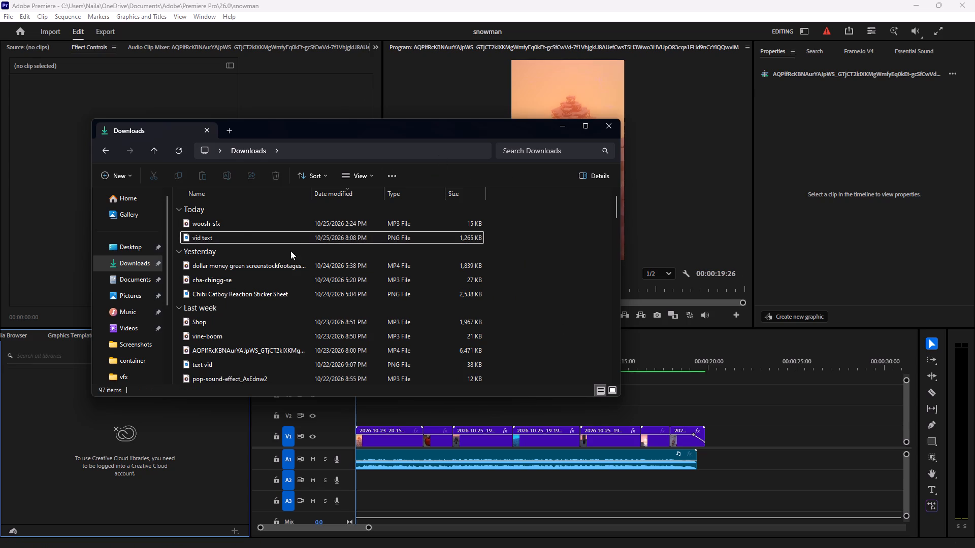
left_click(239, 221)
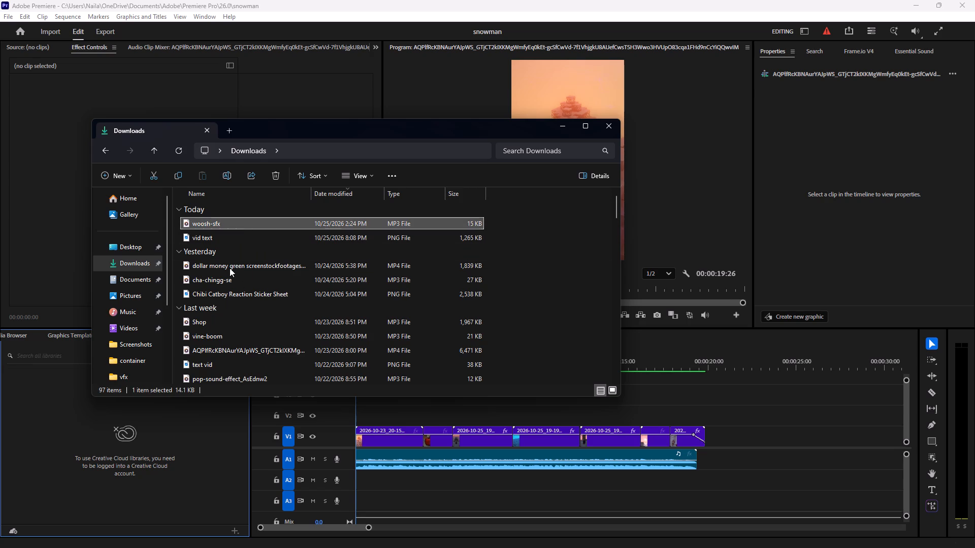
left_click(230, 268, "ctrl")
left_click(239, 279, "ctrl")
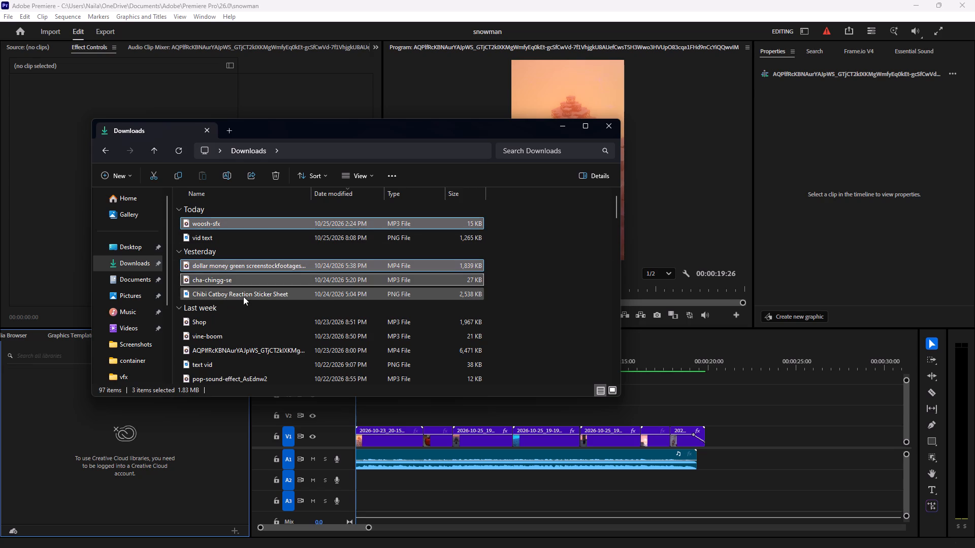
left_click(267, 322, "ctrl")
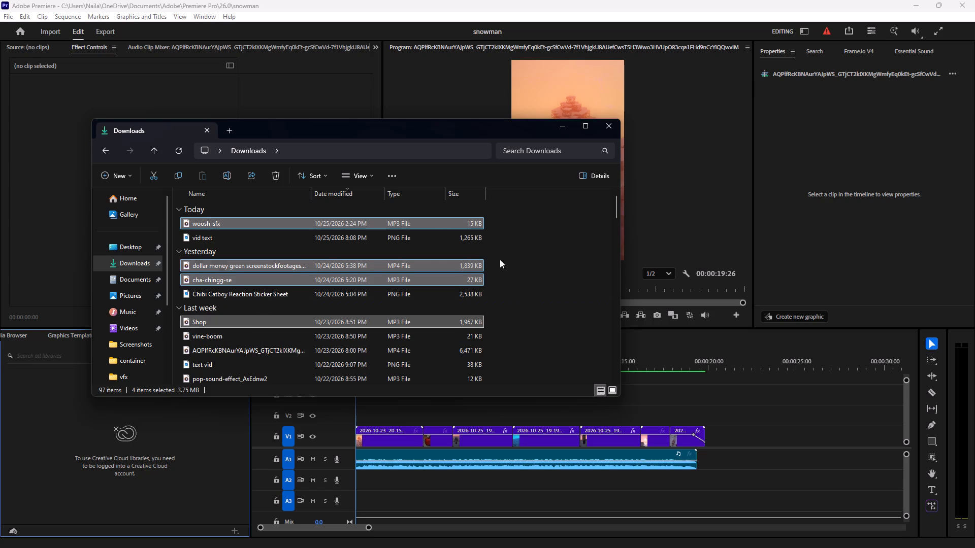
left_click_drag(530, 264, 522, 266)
Delete the Chibi Catboy Reaction Sticker Sheet image from the Downloads folder.
left_click(478, 296)
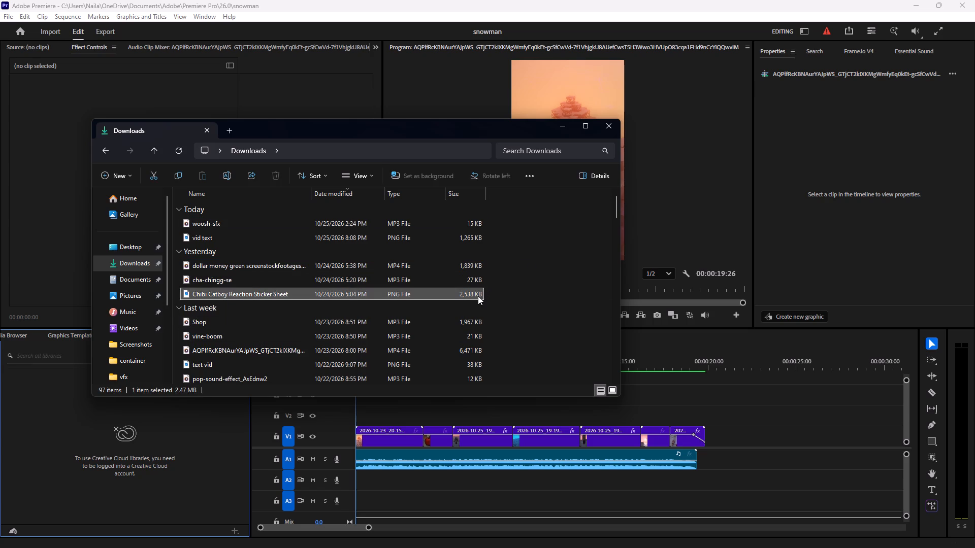
key("Delete")
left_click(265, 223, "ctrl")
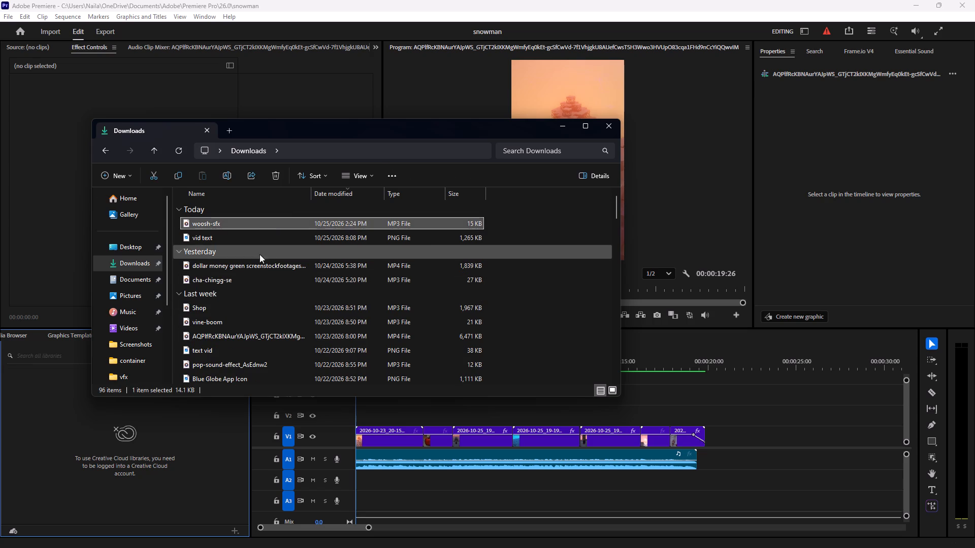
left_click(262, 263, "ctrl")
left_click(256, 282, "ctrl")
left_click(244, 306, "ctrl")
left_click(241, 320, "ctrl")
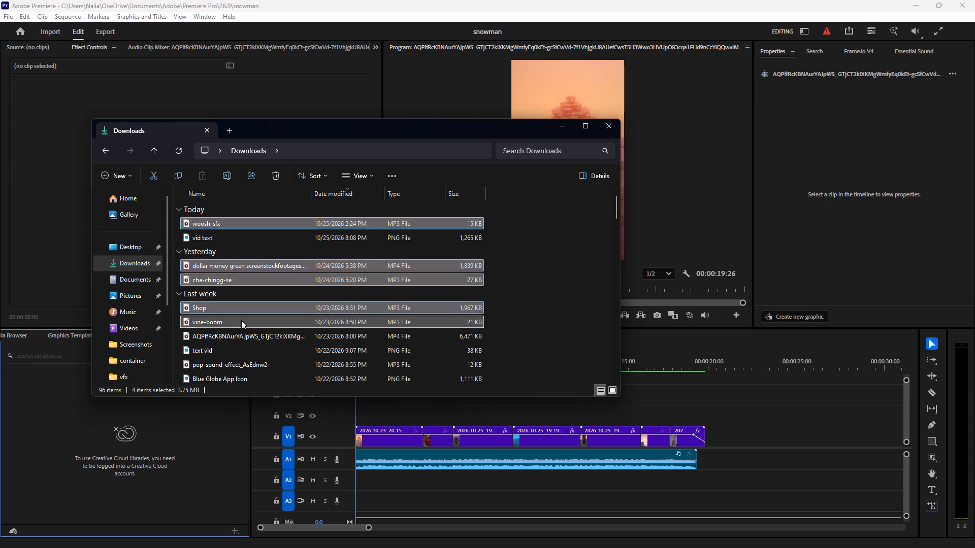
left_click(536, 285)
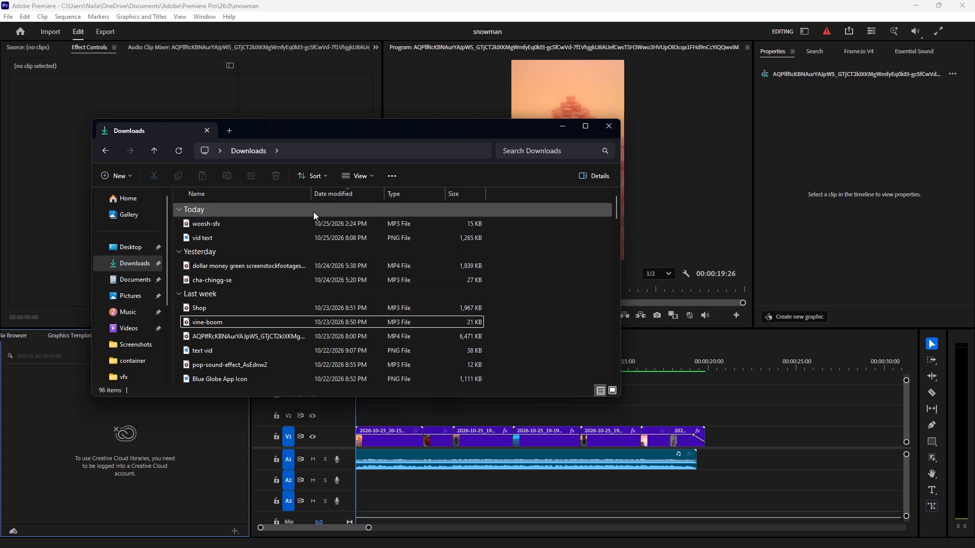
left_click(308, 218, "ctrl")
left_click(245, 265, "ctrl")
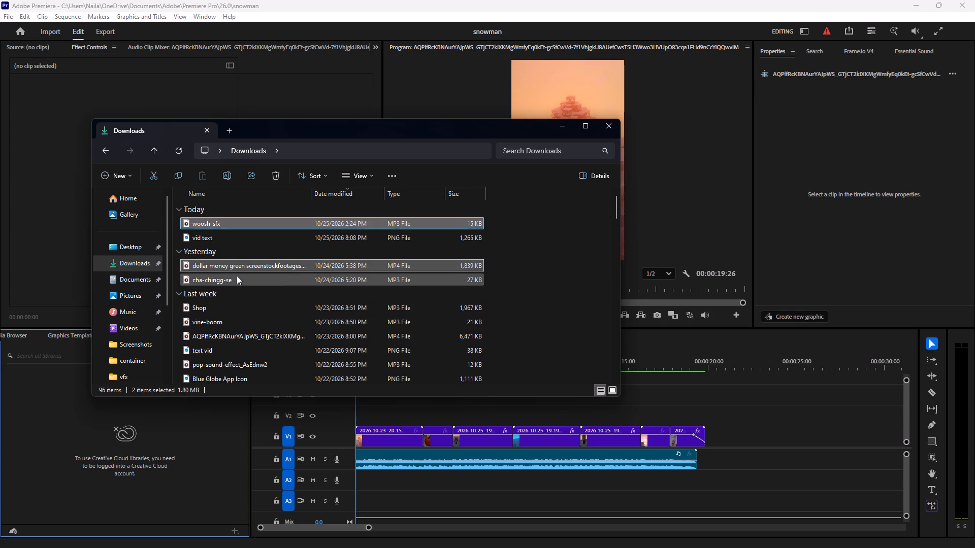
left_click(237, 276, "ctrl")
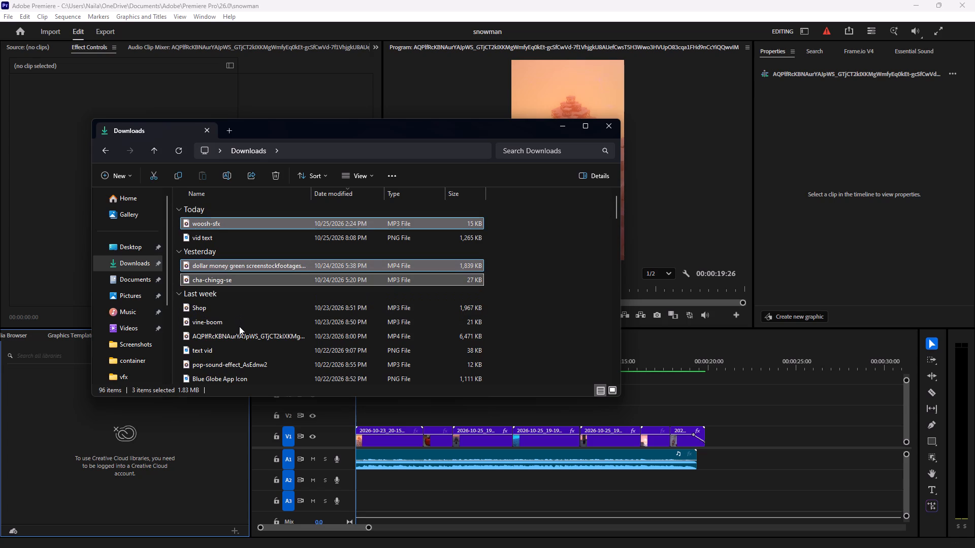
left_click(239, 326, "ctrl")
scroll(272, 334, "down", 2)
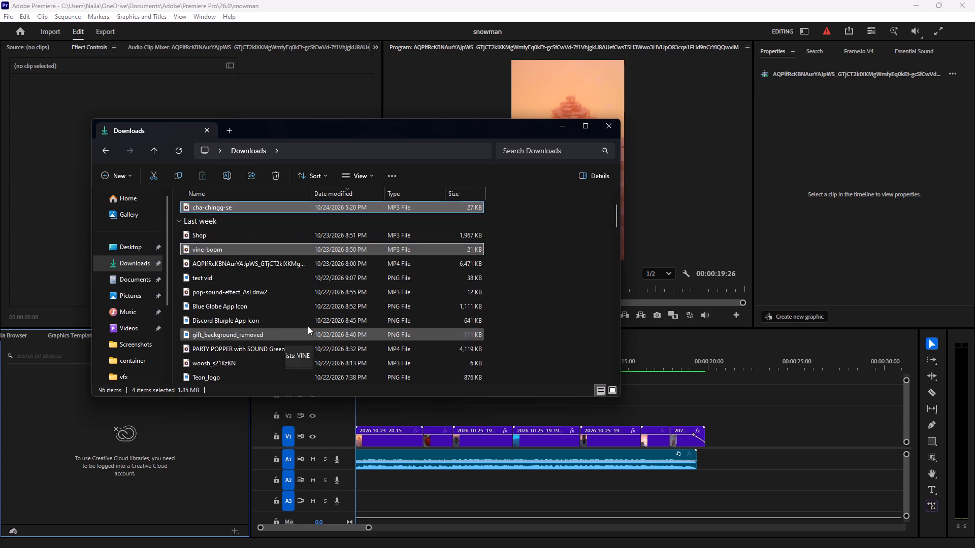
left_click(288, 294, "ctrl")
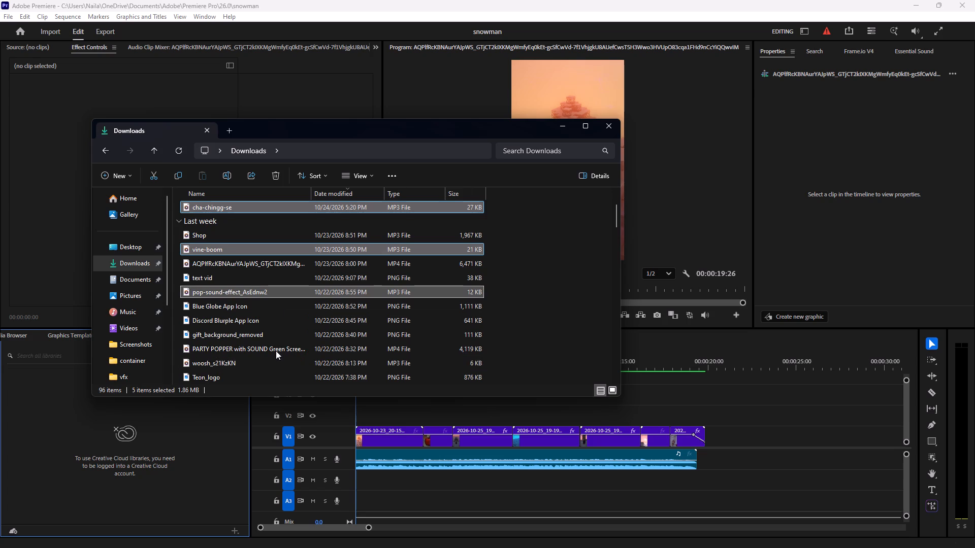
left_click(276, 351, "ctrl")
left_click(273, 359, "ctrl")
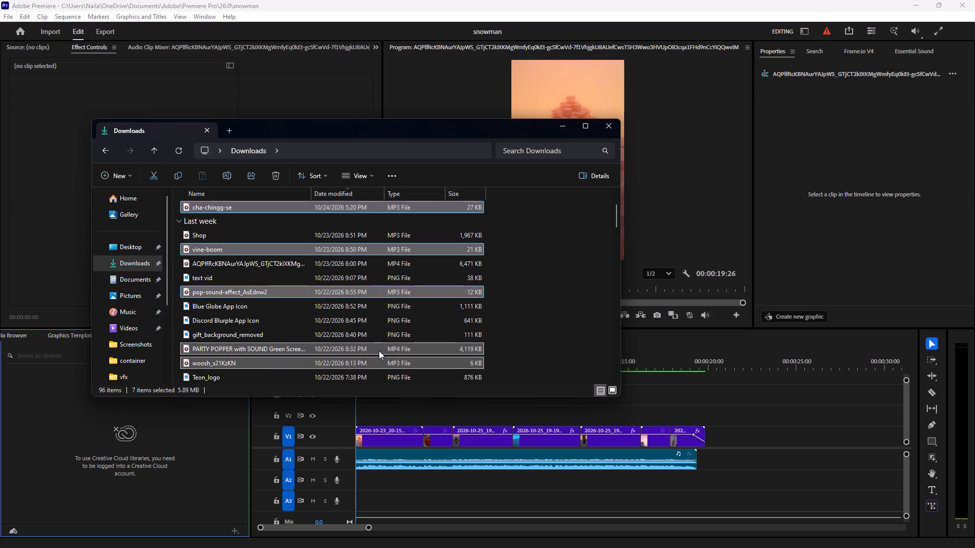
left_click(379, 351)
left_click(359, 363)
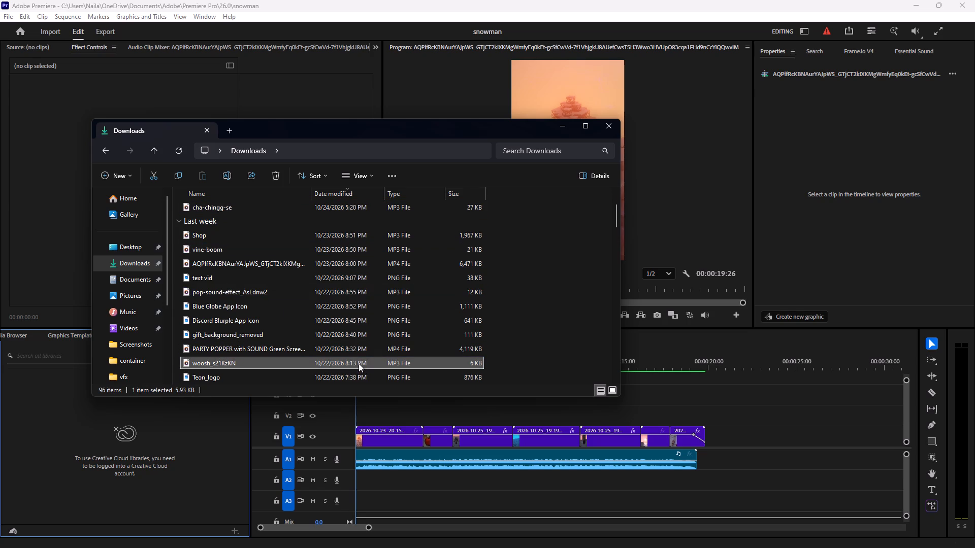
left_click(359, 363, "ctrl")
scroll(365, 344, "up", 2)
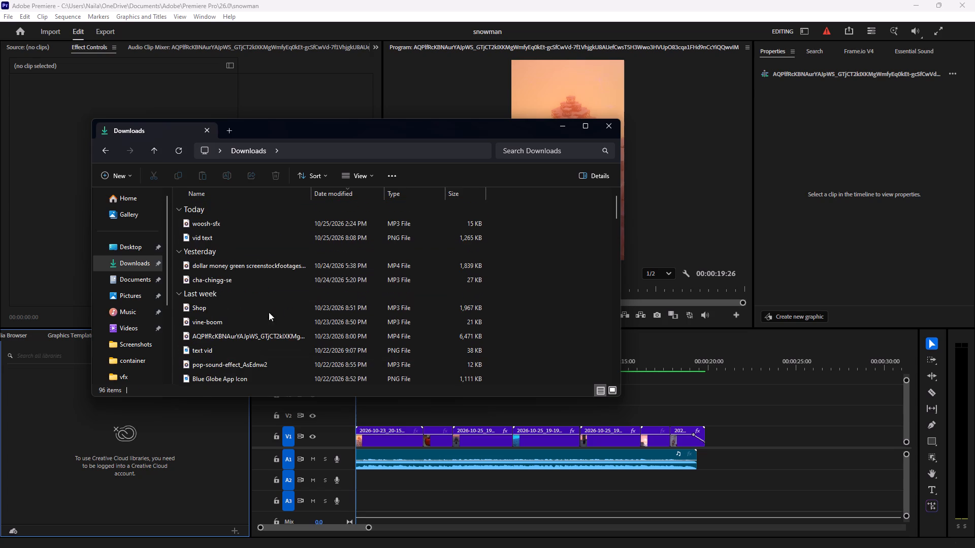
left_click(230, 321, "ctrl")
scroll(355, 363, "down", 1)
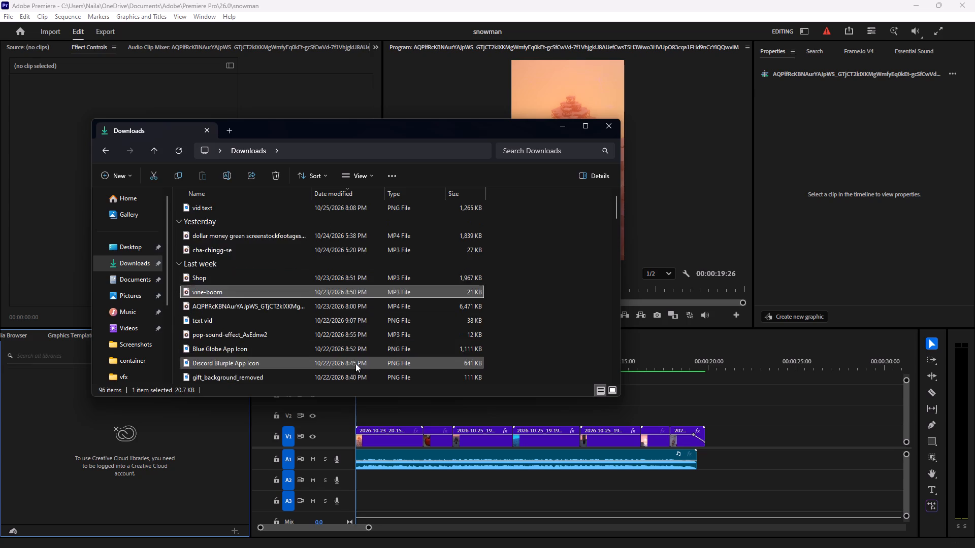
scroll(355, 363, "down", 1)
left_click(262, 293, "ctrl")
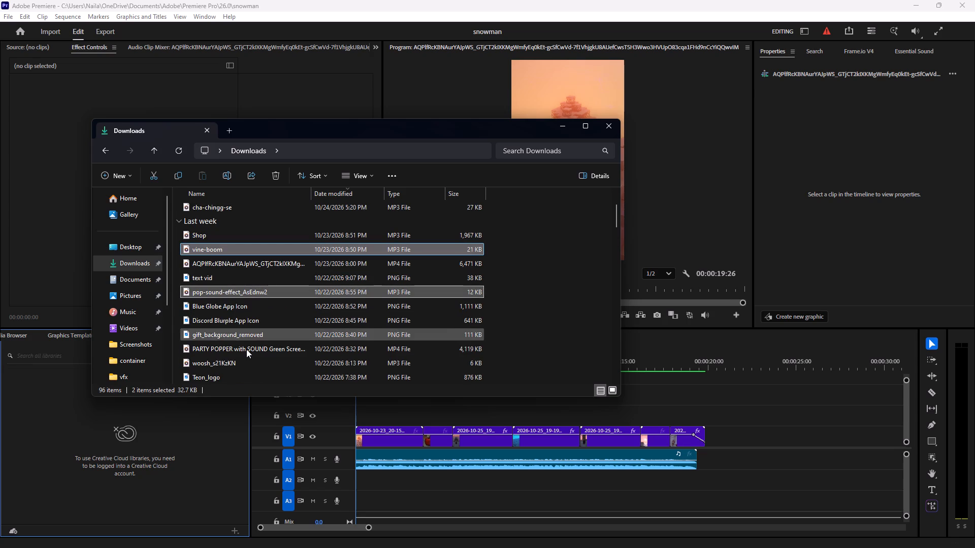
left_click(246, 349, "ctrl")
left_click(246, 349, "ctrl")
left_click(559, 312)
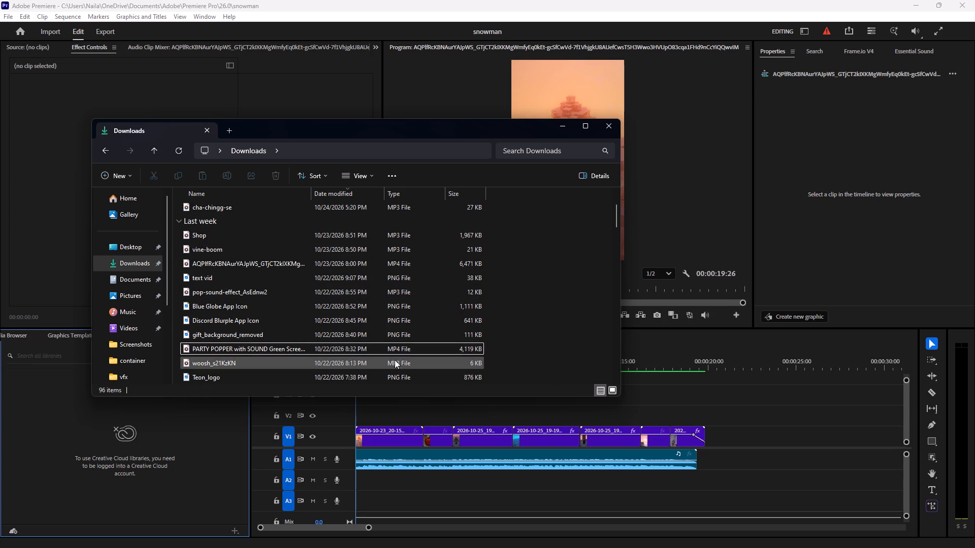
Cut woosh-sfx, woosh_s21KzKN, vine-boom, pop-sound-effect, cha-chingg-se, Discord Incoming Call Sound and the dollar money green-screen clip from the Downloads folder.
left_click(393, 362, "ctrl")
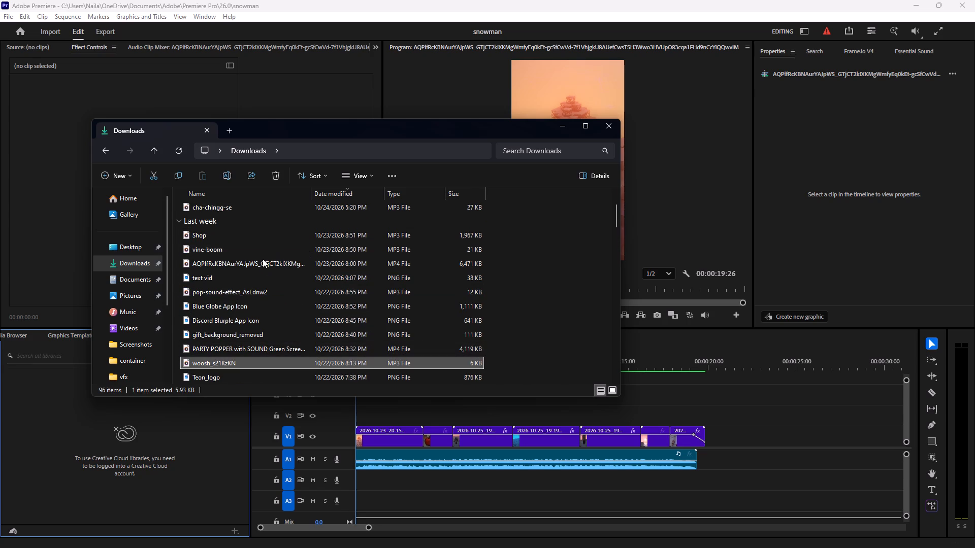
left_click(259, 249, "ctrl")
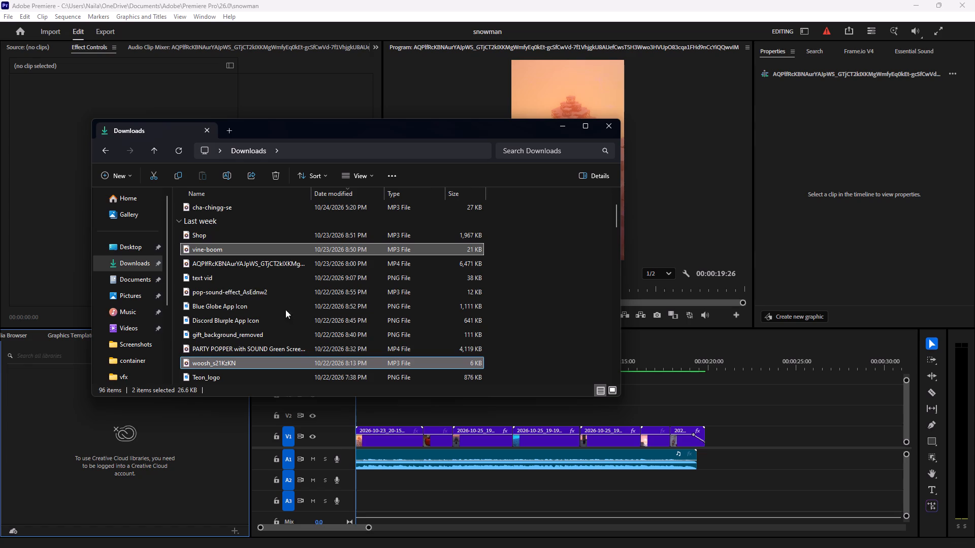
left_click(277, 292, "ctrl")
scroll(290, 330, "down", 4)
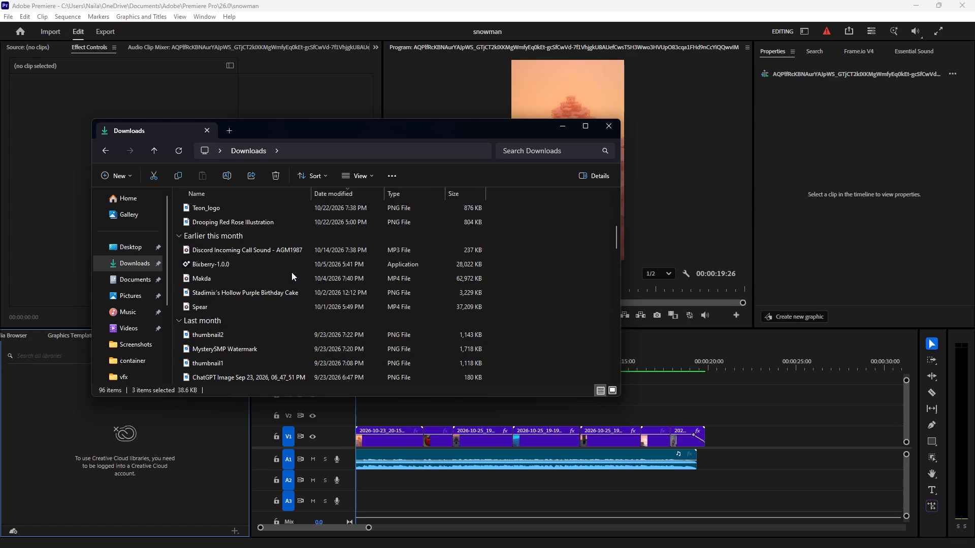
left_click(301, 252, "ctrl")
scroll(306, 325, "down", 2)
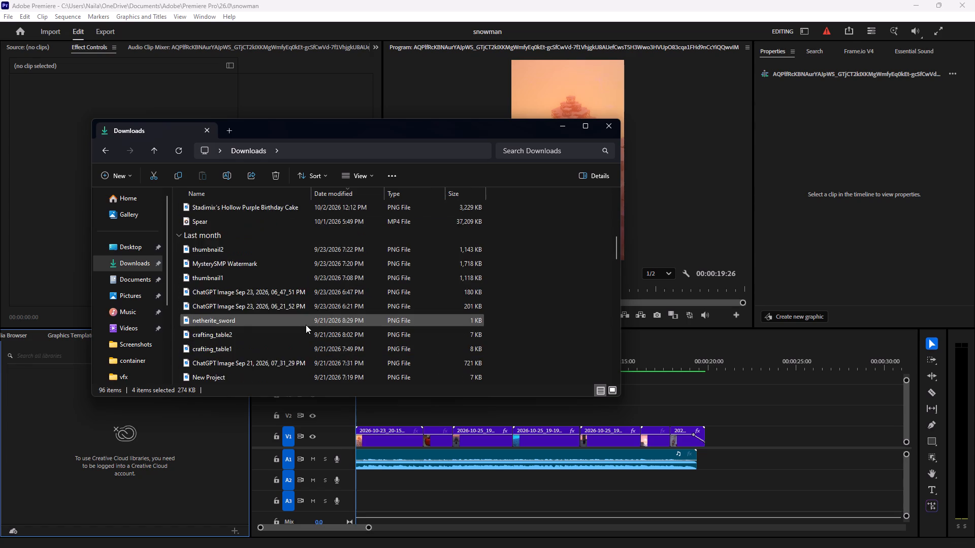
scroll(306, 325, "down", 10)
scroll(306, 324, "up", 7)
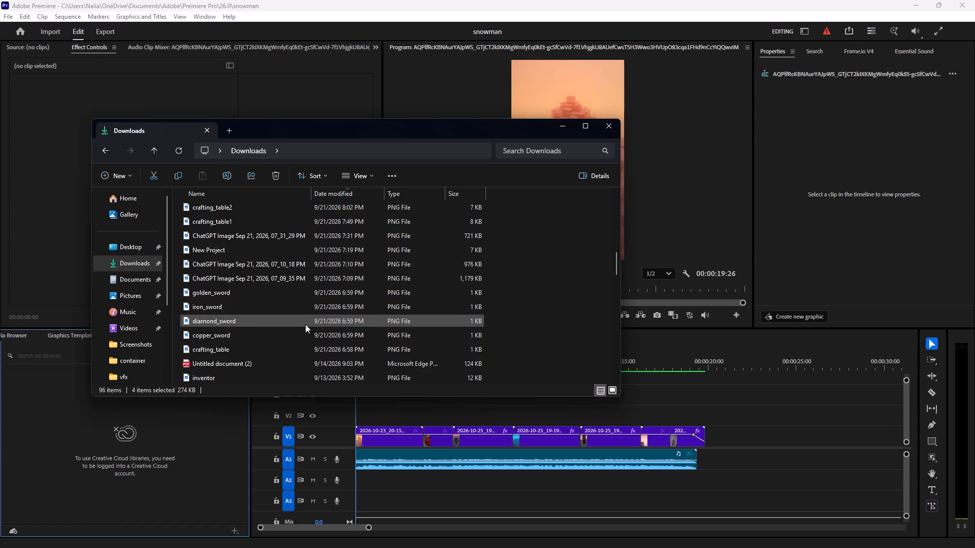
scroll(339, 312, "up", 10)
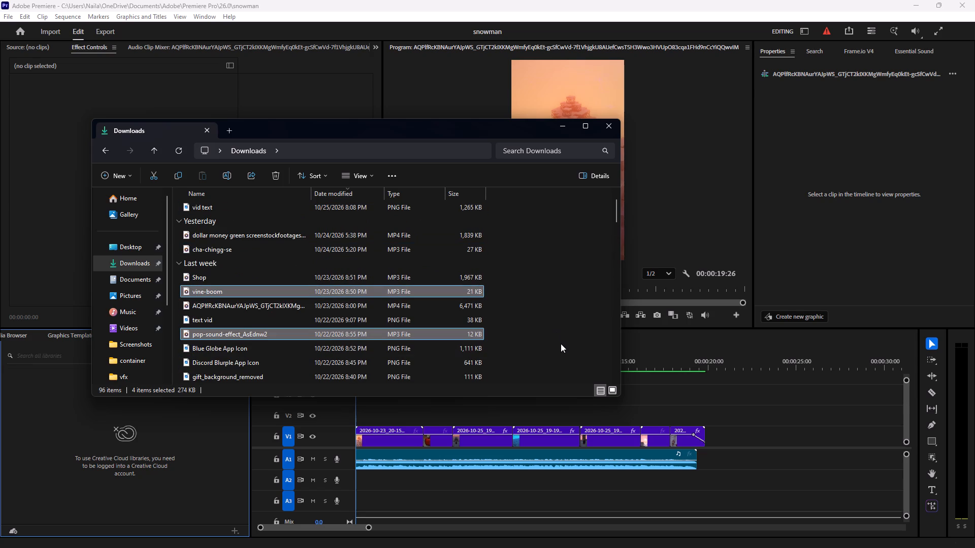
scroll(416, 311, "up", 2)
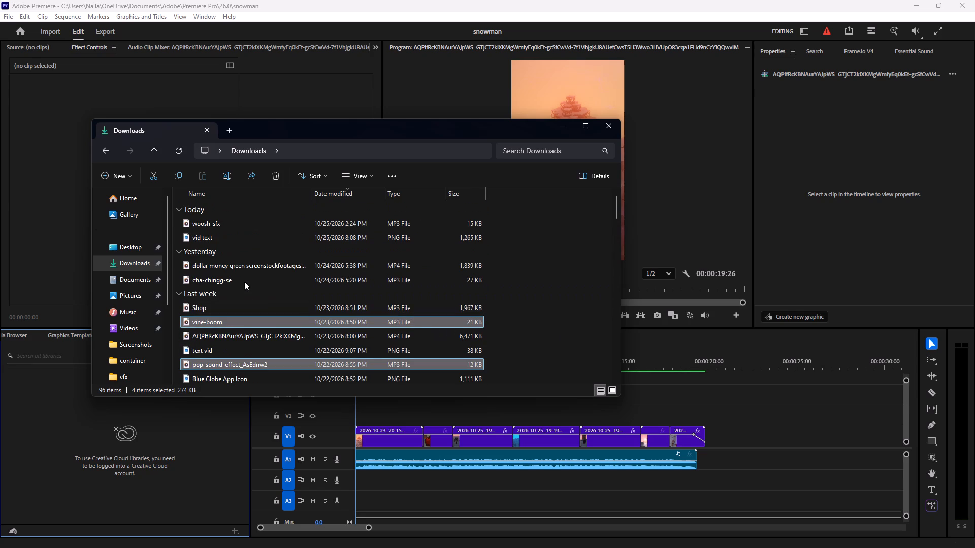
left_click(244, 281, "ctrl")
left_click(247, 269, "ctrl")
left_click(239, 224, "ctrl")
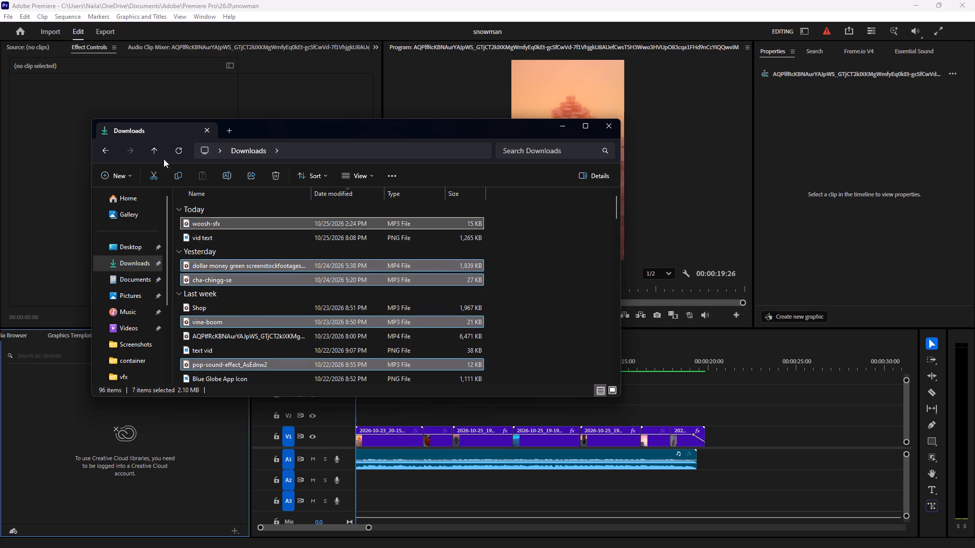
left_click(161, 175)
Create a folder named "sfx" inside the Editing folder on Local Disk (D:), alongside vfx.
scroll(137, 350, "down", 3)
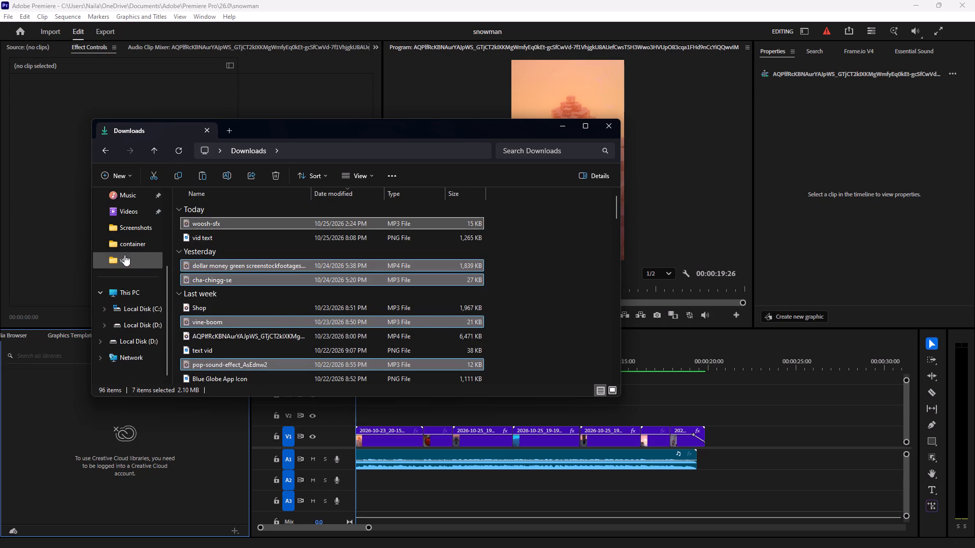
left_click(128, 257)
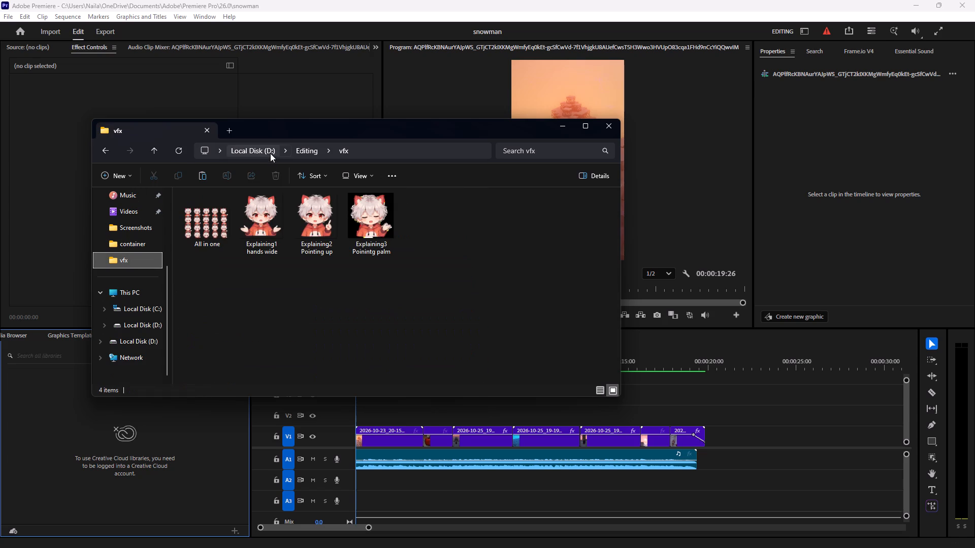
left_click(299, 152)
right_click(378, 283)
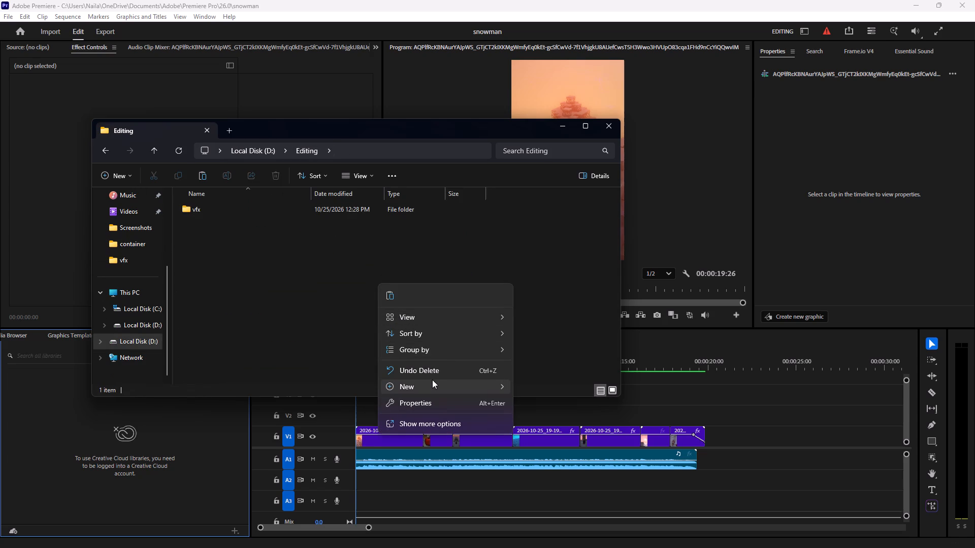
left_click(524, 388)
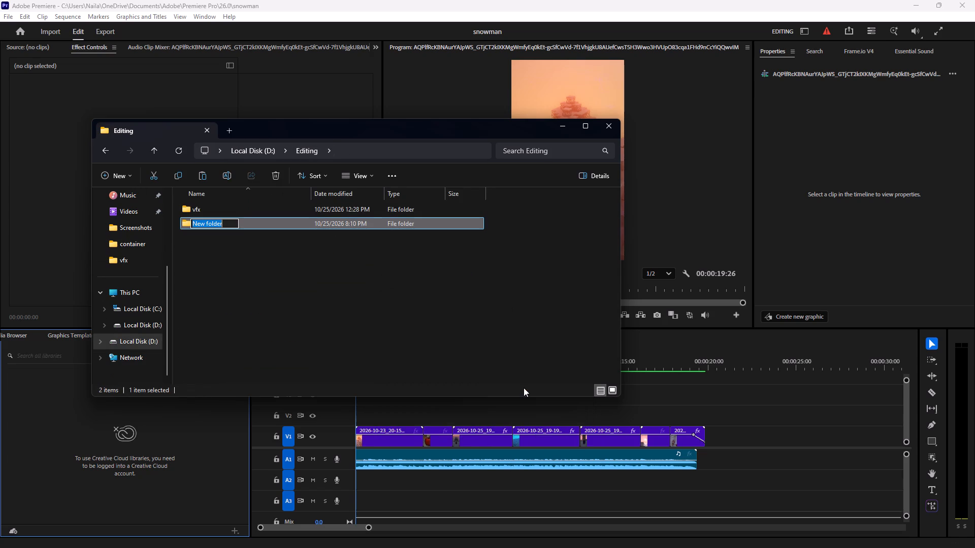
type("sfx")
key("Return")
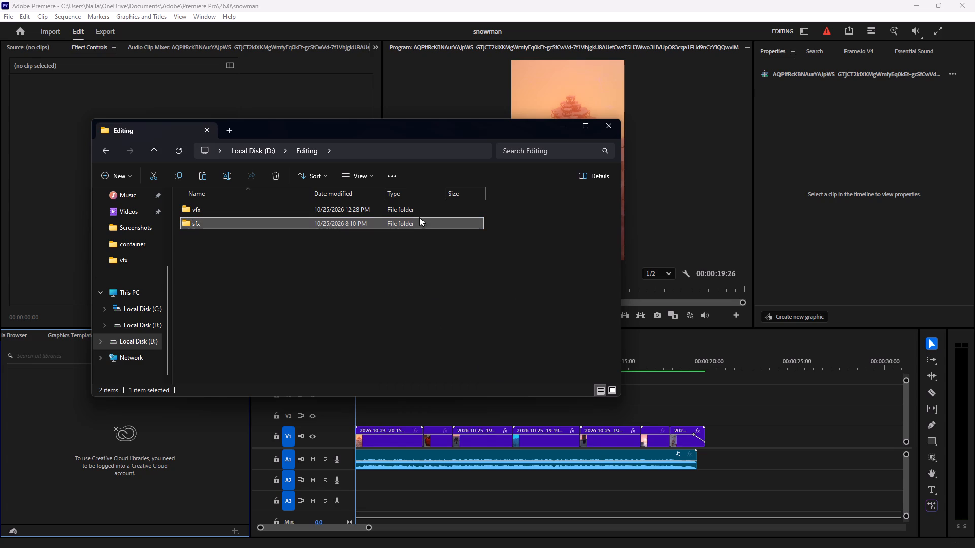
Paste the seven cut files into the new sfx folder.
double_click(420, 225)
left_click(446, 298)
key("ctrl+v")
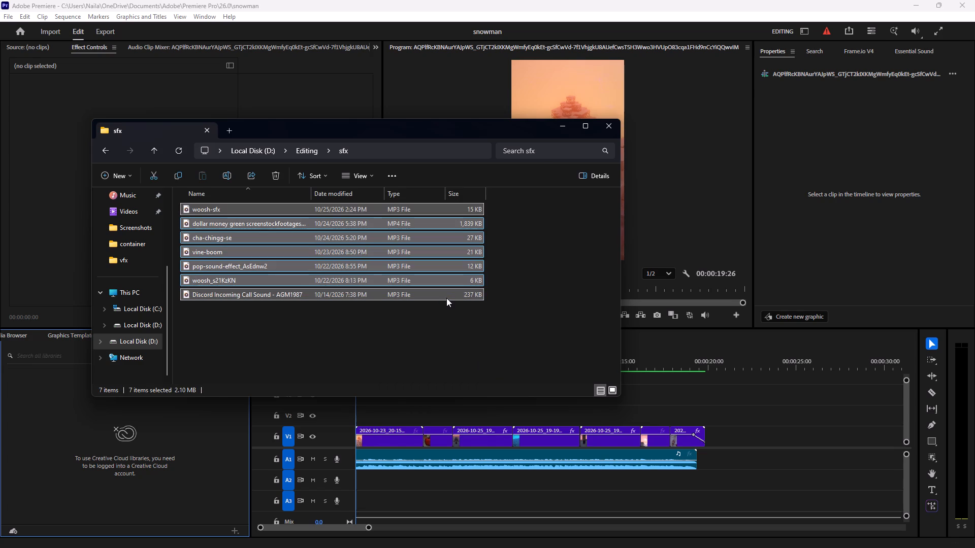
key("Return")
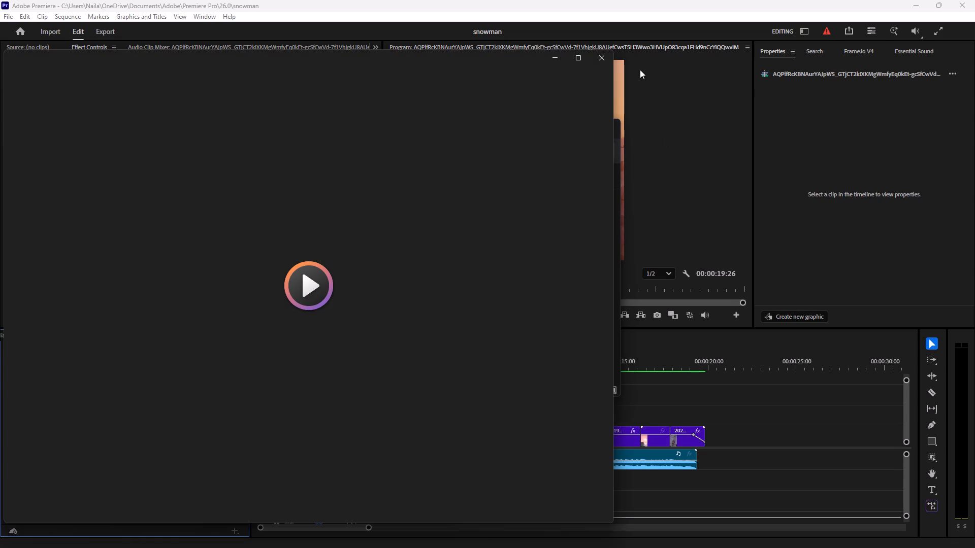
left_click(606, 57)
left_click(297, 386)
left_click(259, 323)
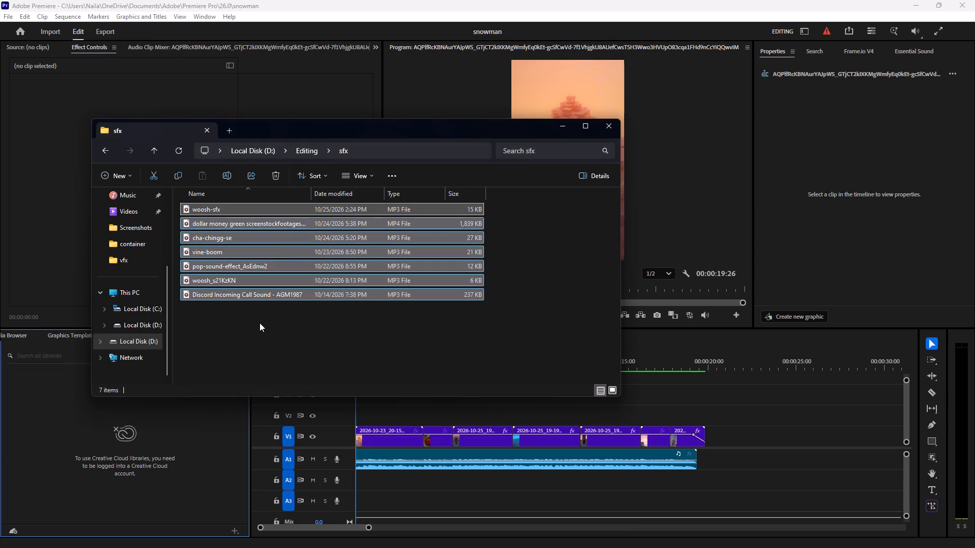
Go back to the Downloads folder and cut the Shop MP3 file.
scroll(161, 232, "up", 8)
left_click(120, 263)
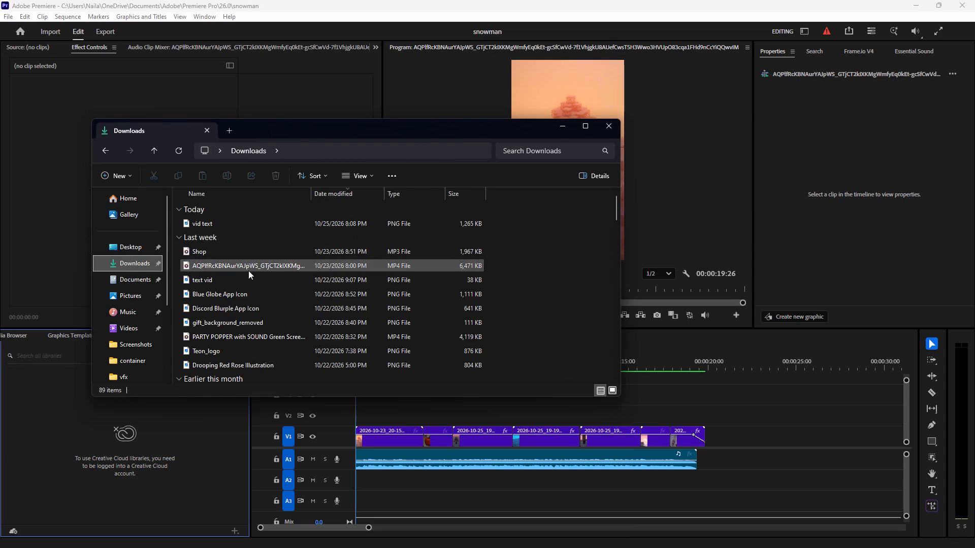
scroll(268, 336, "down", 2)
scroll(267, 337, "up", 2)
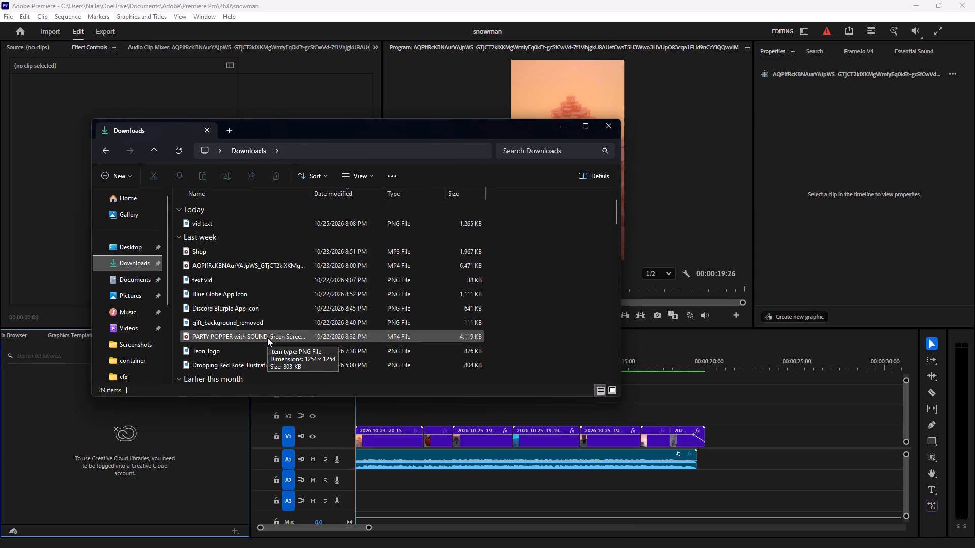
scroll(267, 337, "up", 2)
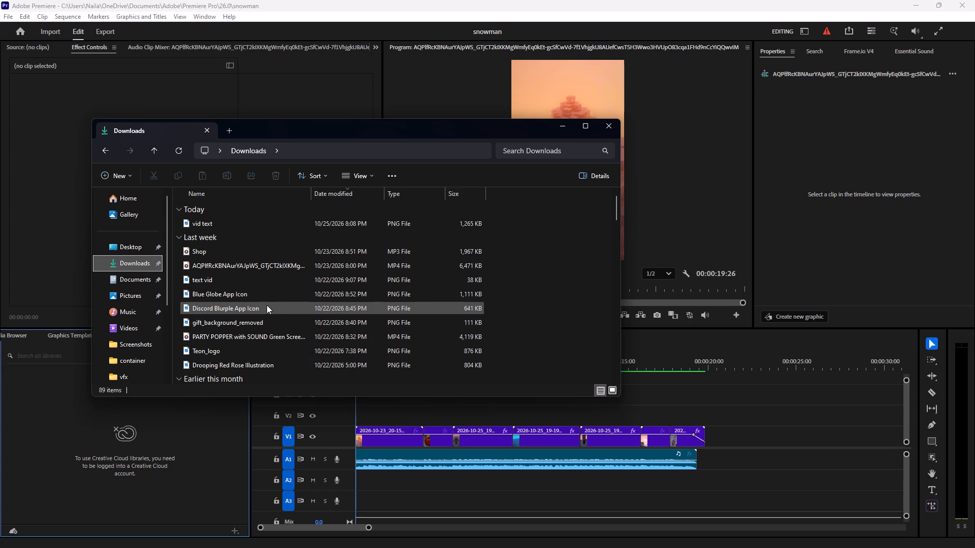
left_click(255, 249)
left_click(152, 171)
Create a folder named "bgm" inside the Editing folder on Local Disk (D:).
scroll(139, 335, "down", 2)
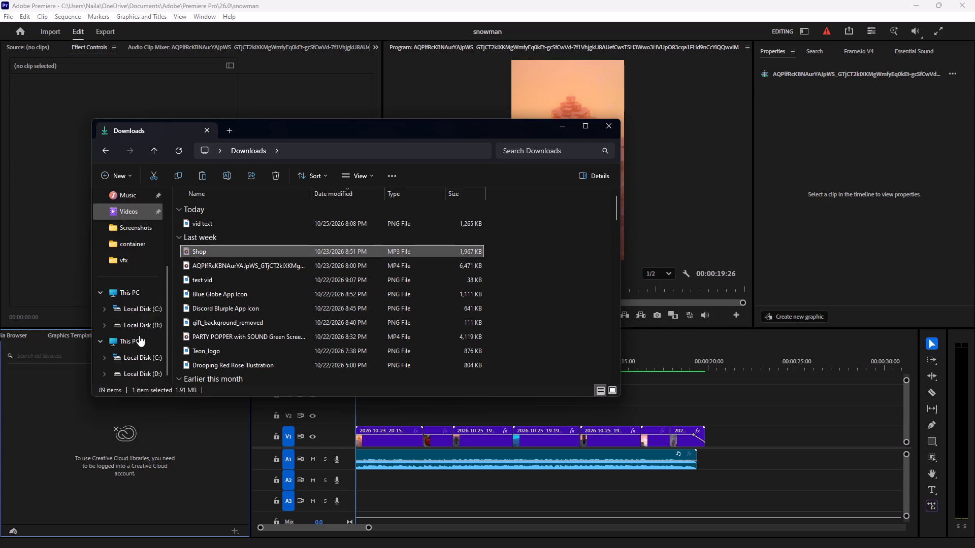
scroll(138, 332, "up", 2)
left_click(142, 355)
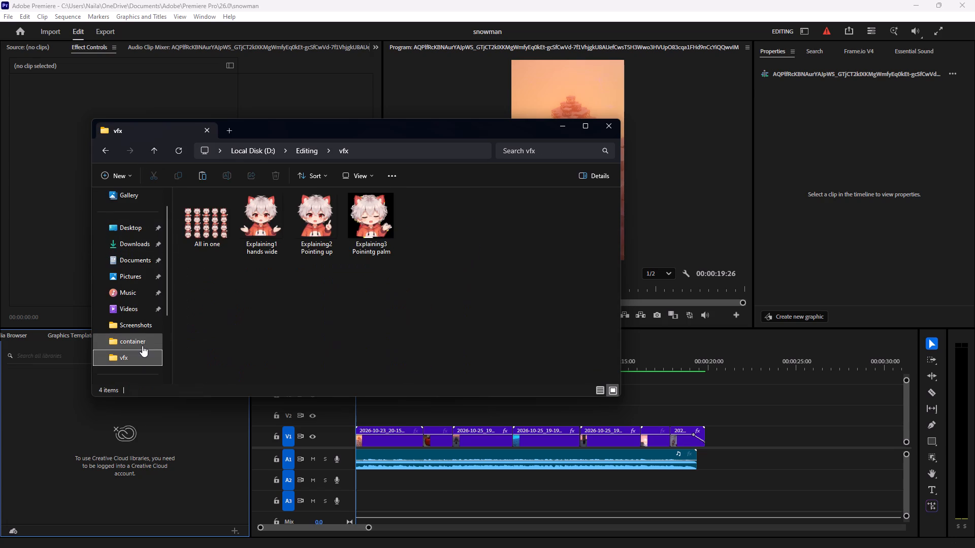
left_click(300, 147)
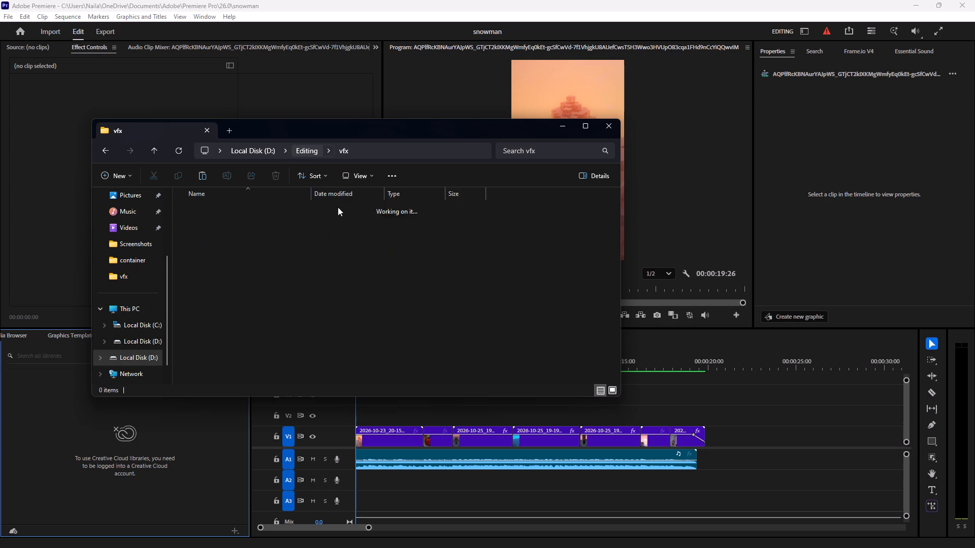
right_click(285, 275)
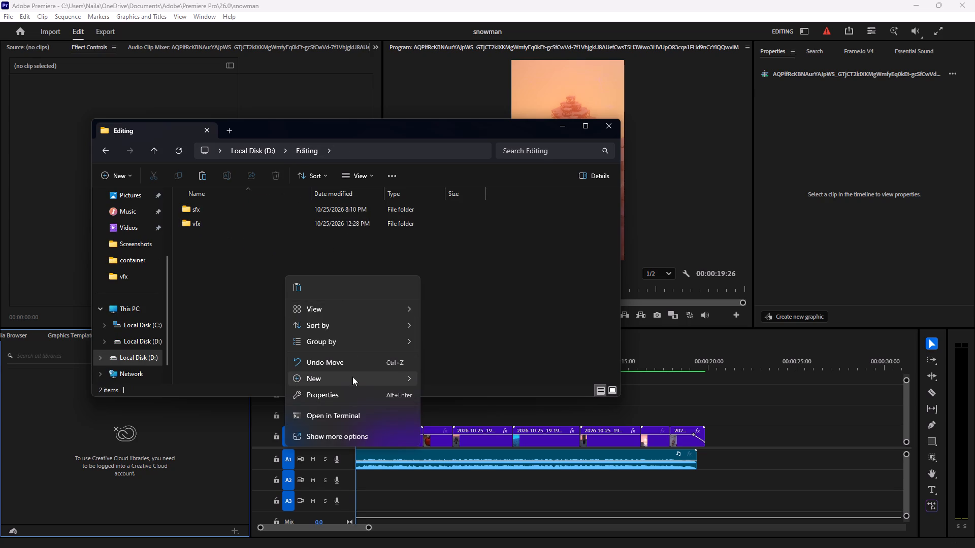
left_click(444, 381)
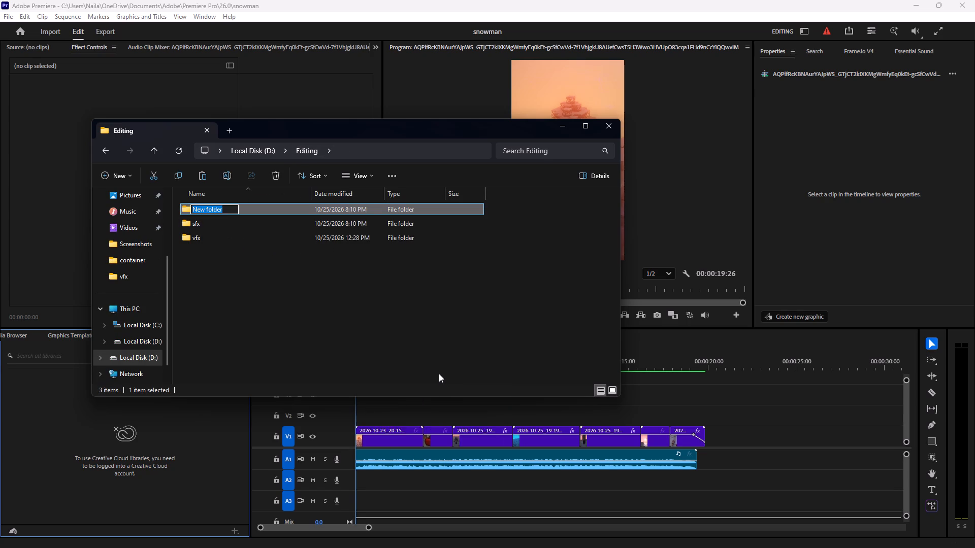
type("bgm")
key("Return")
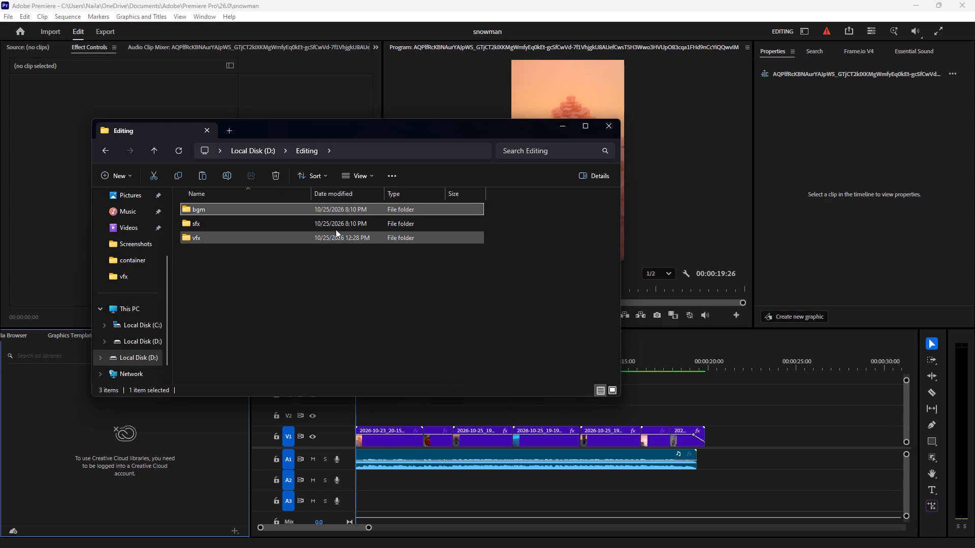
Paste the Shop MP3 into the new bgm folder and close the file window.
double_click(332, 211)
left_click_drag(403, 314, 410, 315)
key("ctrl+v")
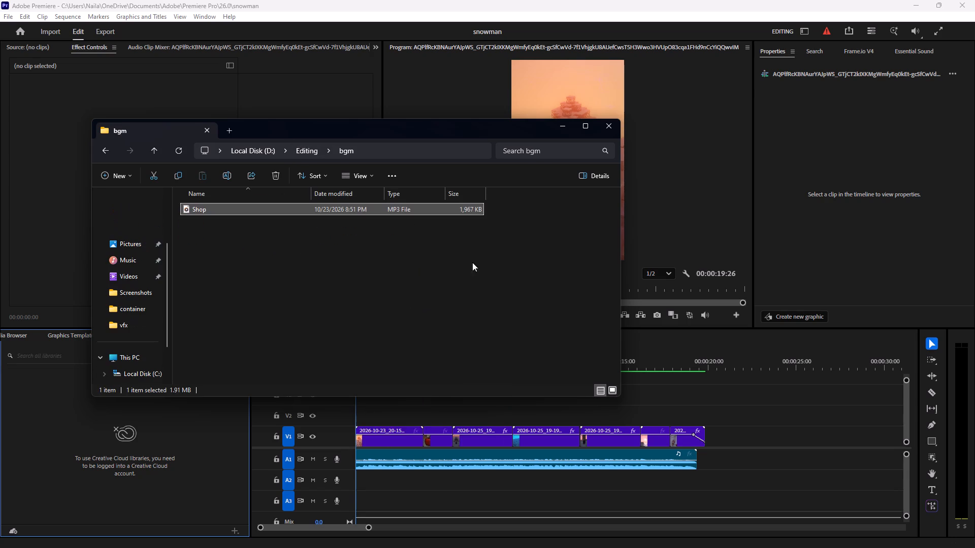
left_click(603, 127)
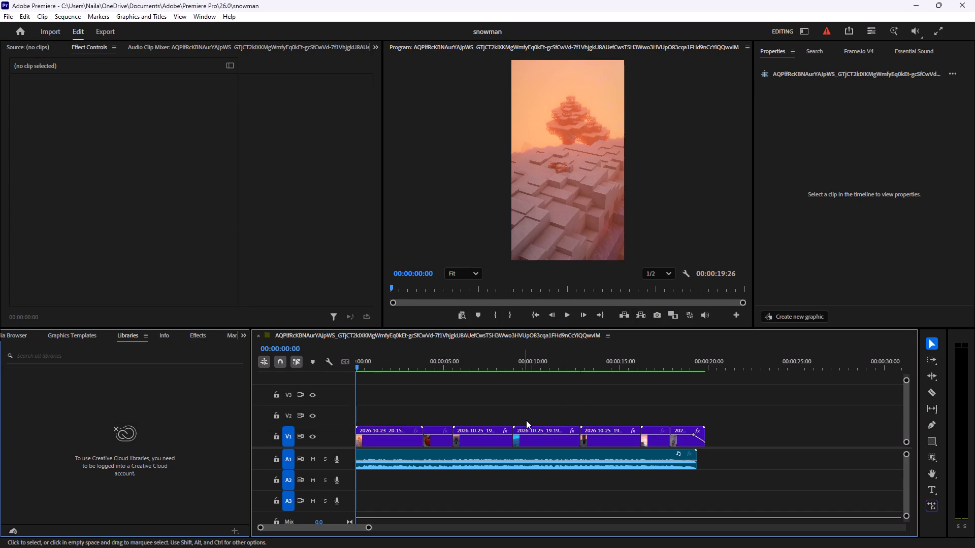
Add the vid text PNG from the Downloads folder to track V2 at the start of the sequence.
left_click(519, 537)
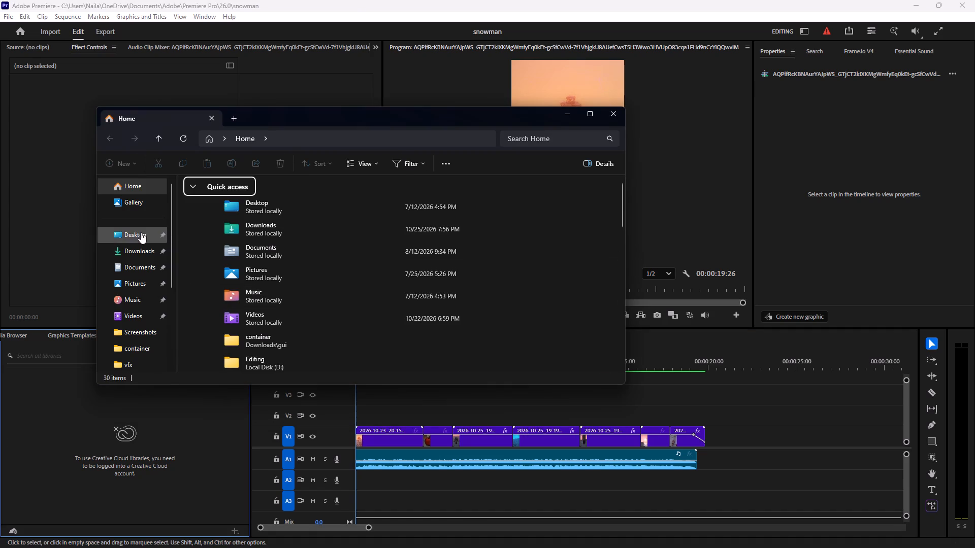
left_click(145, 243)
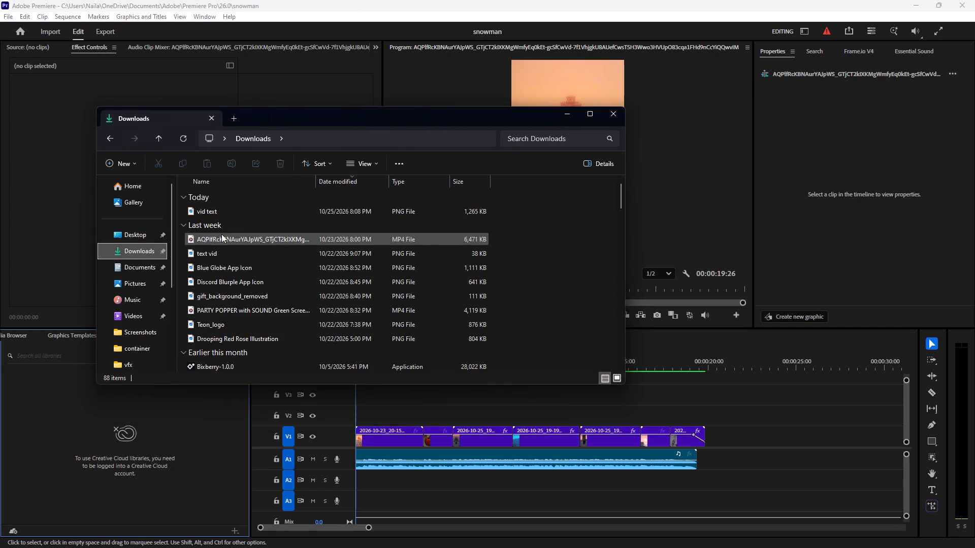
left_click_drag(229, 214, 287, 216)
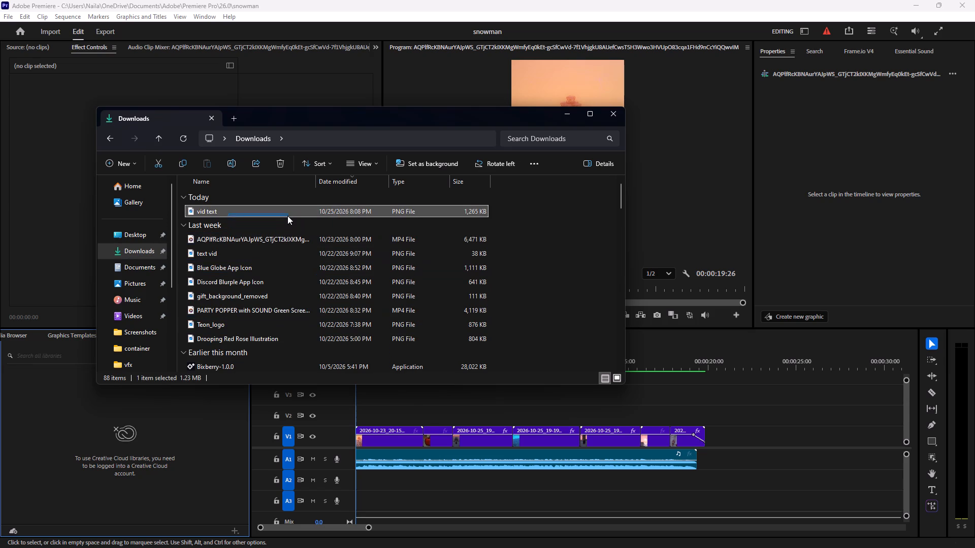
left_click_drag(287, 216, 287, 214)
left_click_drag(287, 214, 336, 207)
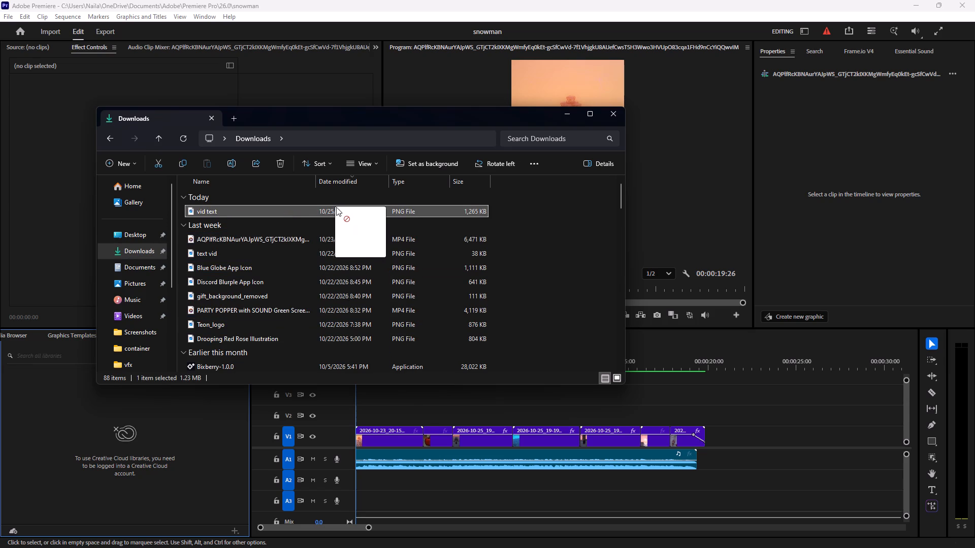
left_click_drag(336, 207, 352, 213)
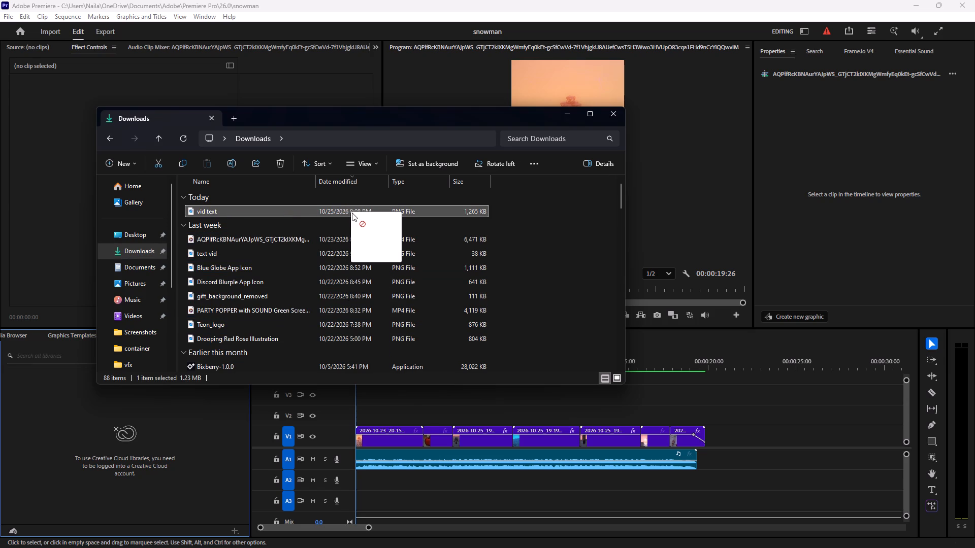
left_click_drag(352, 213, 359, 284)
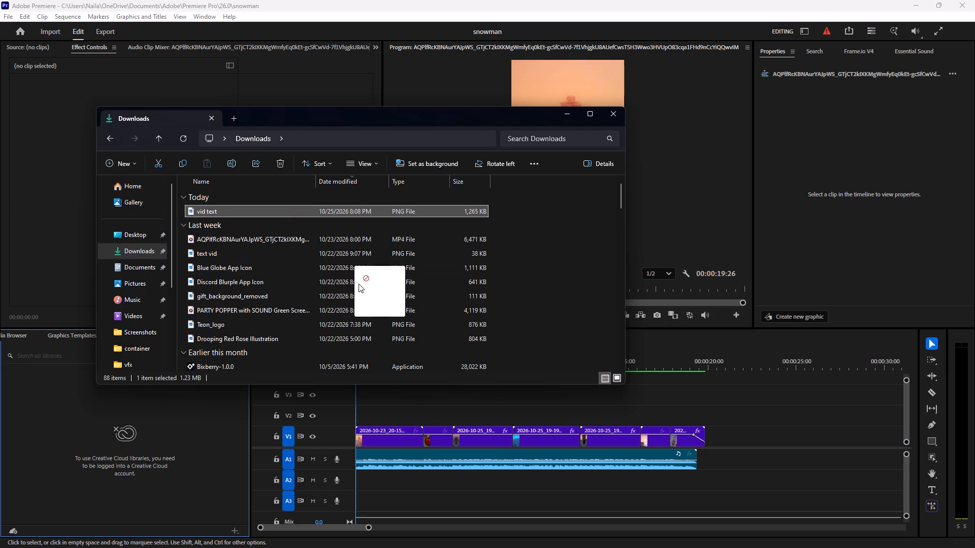
left_click_drag(359, 284, 381, 388)
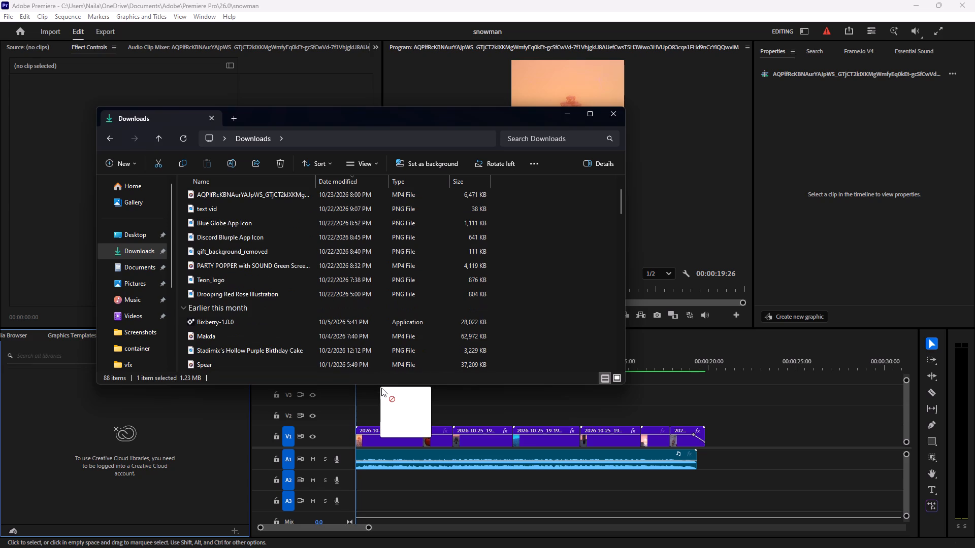
left_click_drag(381, 388, 381, 390)
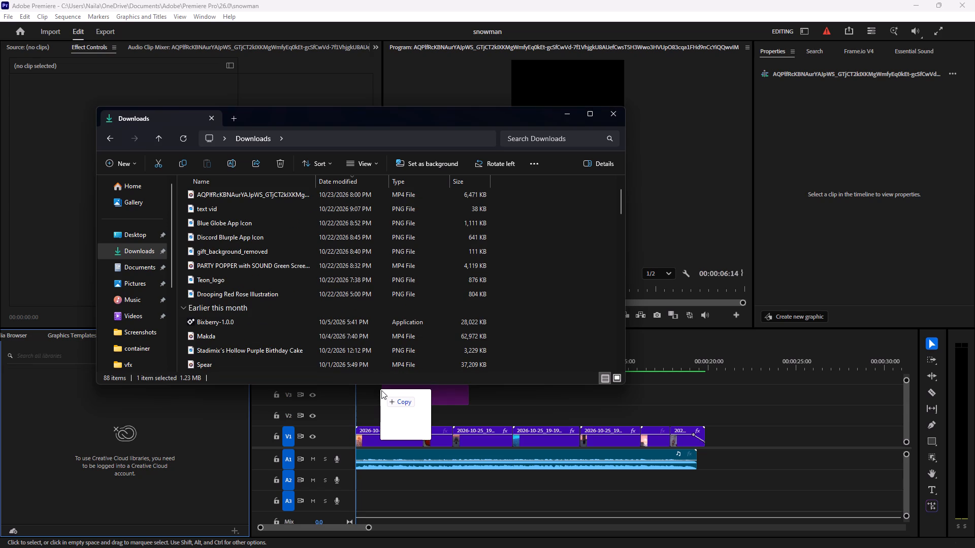
left_click_drag(381, 390, 357, 413)
left_click(461, 417)
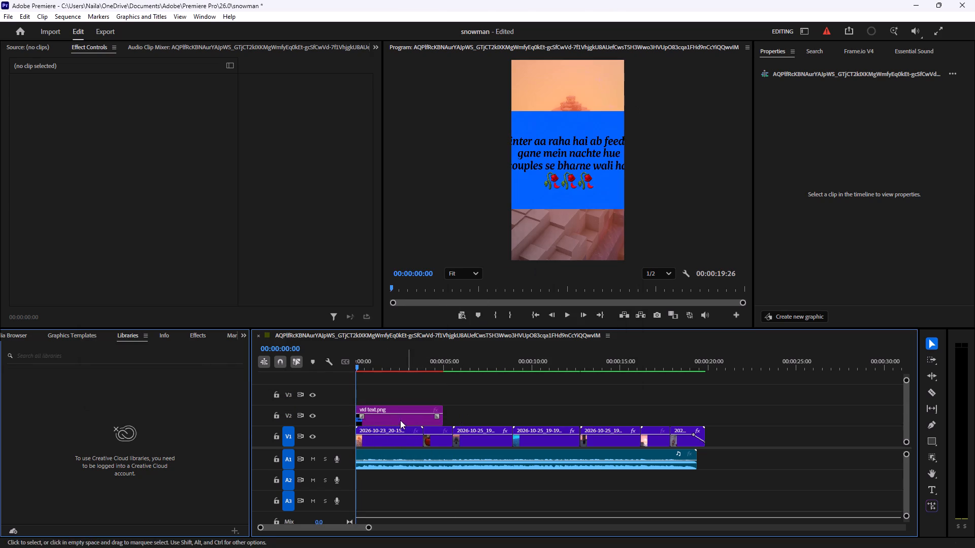
Search the effects for "ultra" and apply Ultra Key to the vid text clip on V2.
left_click(197, 338)
left_click(60, 349)
type("ultra")
left_click_drag(65, 445, 99, 442)
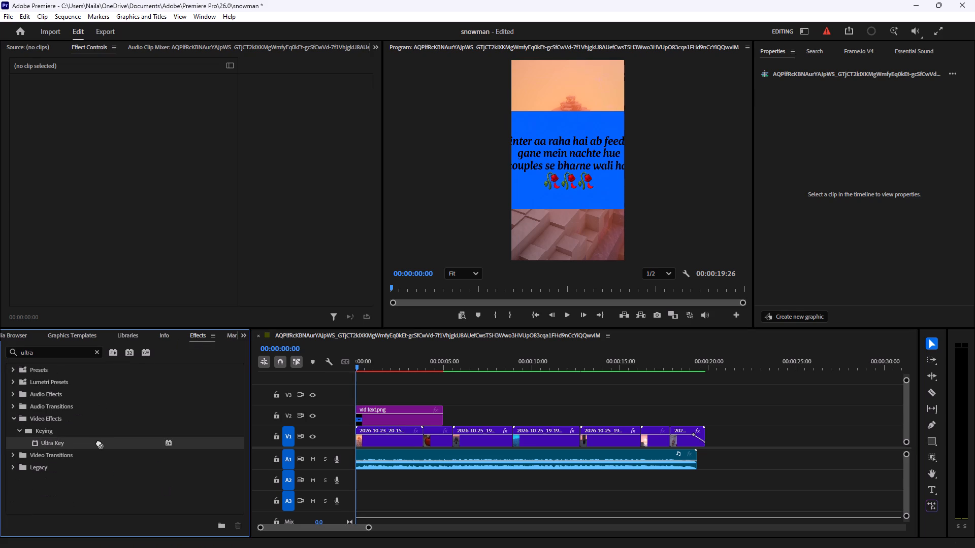
left_click_drag(99, 442, 401, 417)
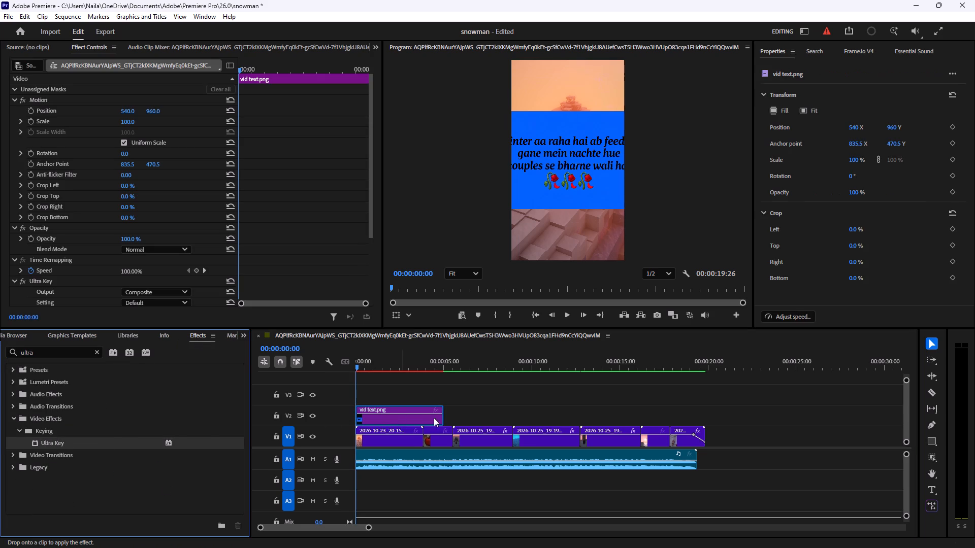
Extend the vid text clip on V2 to the end of the last video clip on V1.
left_click_drag(443, 419, 704, 420)
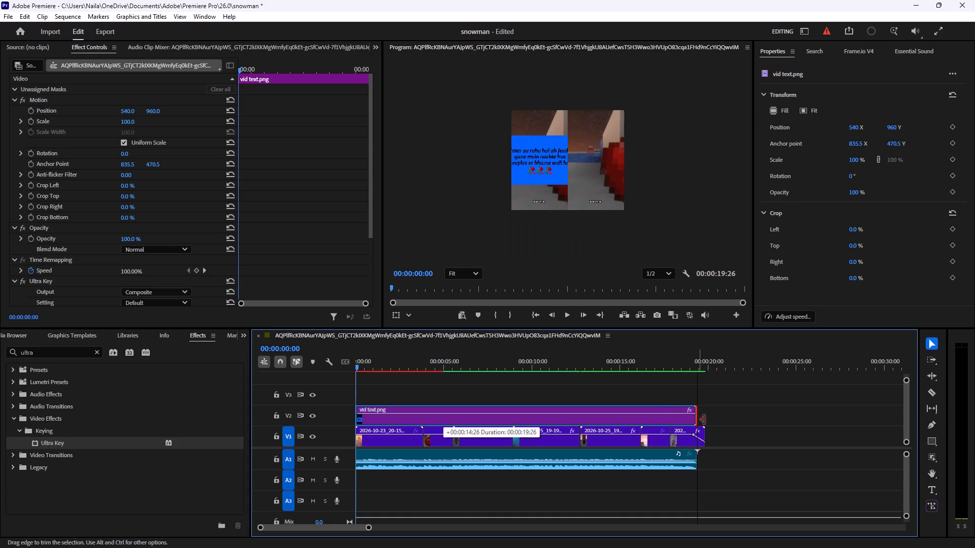
left_click_drag(704, 420, 705, 420)
Sample the blue background of the vid text image as the Ultra Key key color.
scroll(55, 262, "down", 5)
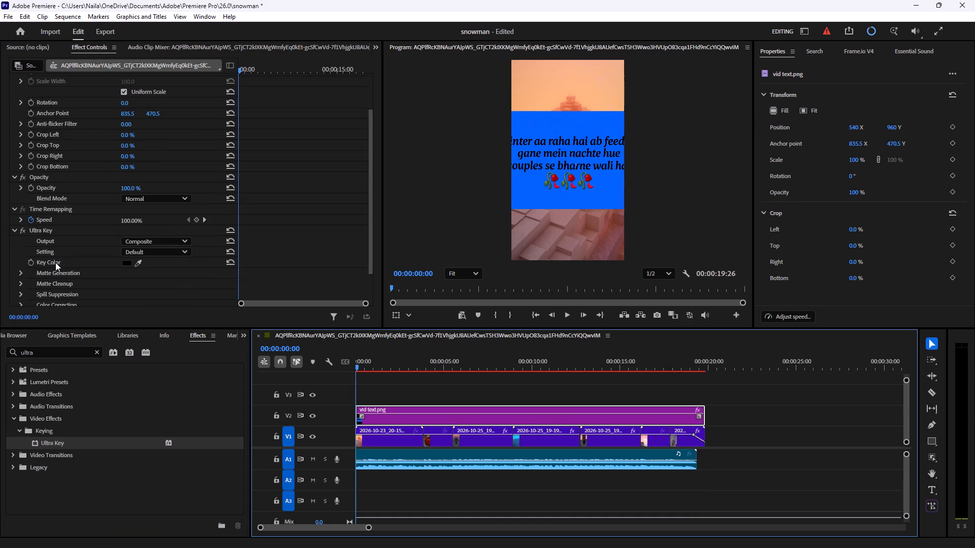
left_click(137, 259)
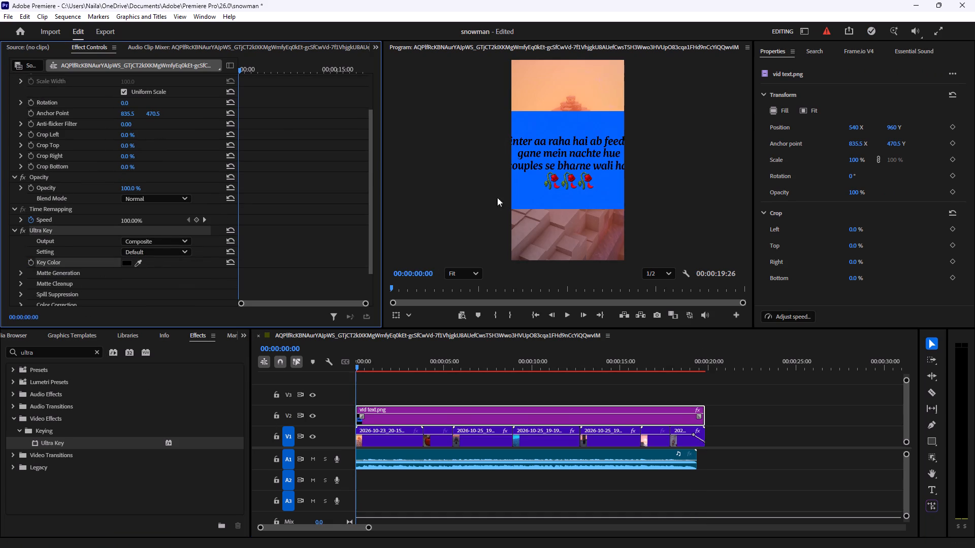
left_click(531, 192)
left_click(136, 264)
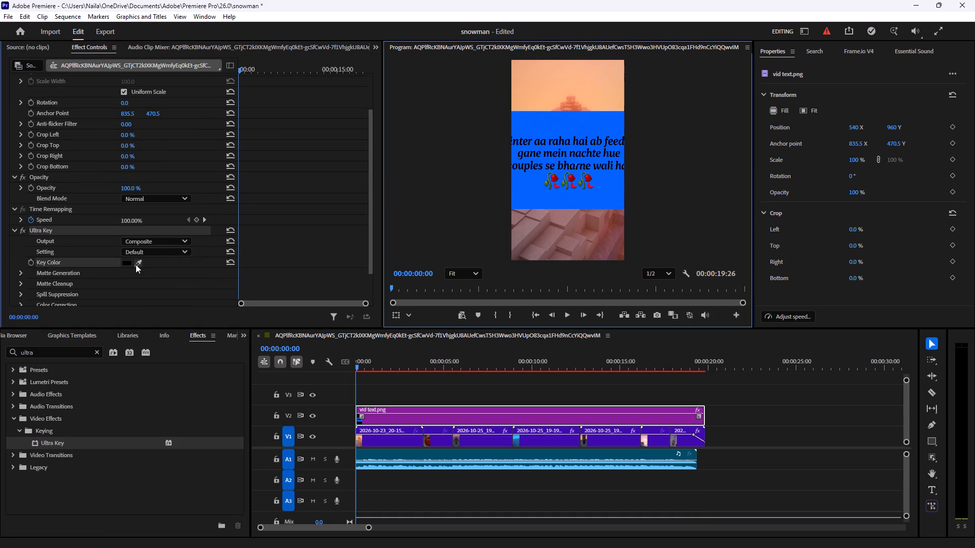
left_click(538, 190)
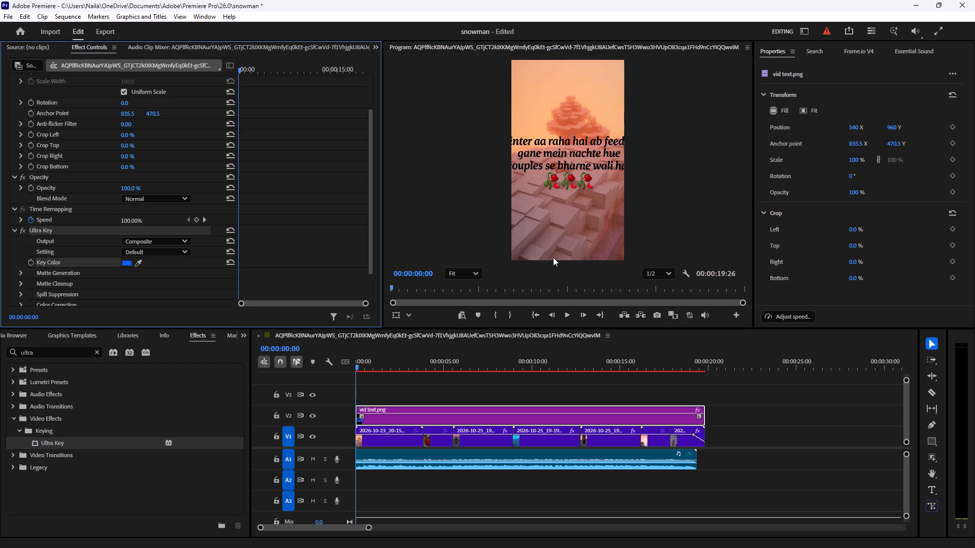
Scale the vid text overlay down to about 77% in the preview so its text fits the frame width.
left_click(384, 417)
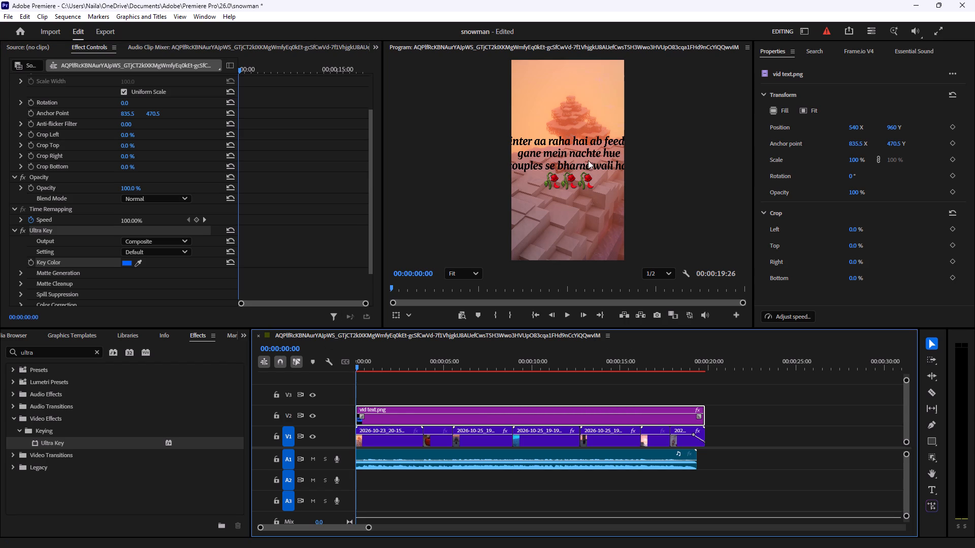
double_click(587, 159)
left_click_drag(482, 208, 482, 207)
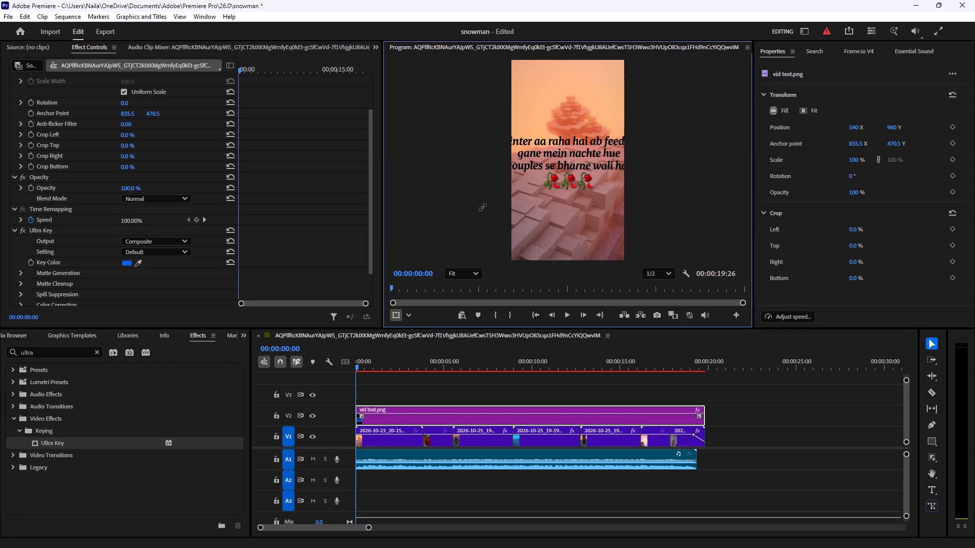
left_click_drag(482, 207, 504, 198)
Move the text overlay to the top of the video frame, at about X 530, Y 182, and deselect it.
left_click_drag(610, 178, 614, 239)
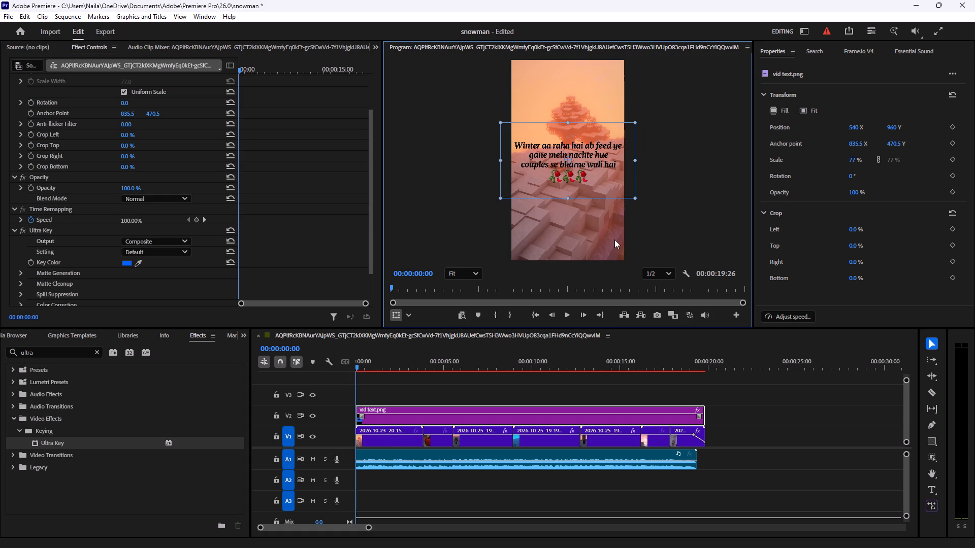
left_click_drag(614, 239, 612, 261)
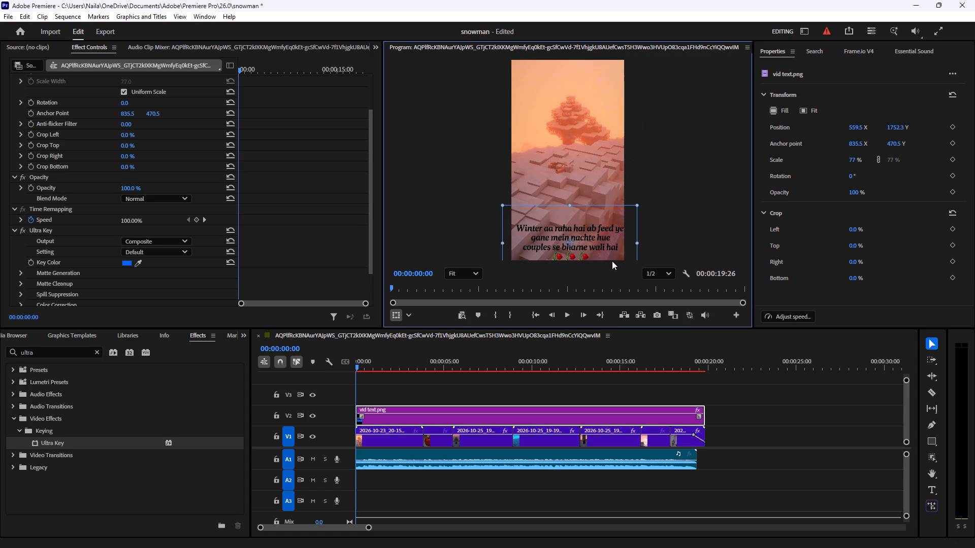
left_click_drag(612, 261, 600, 107)
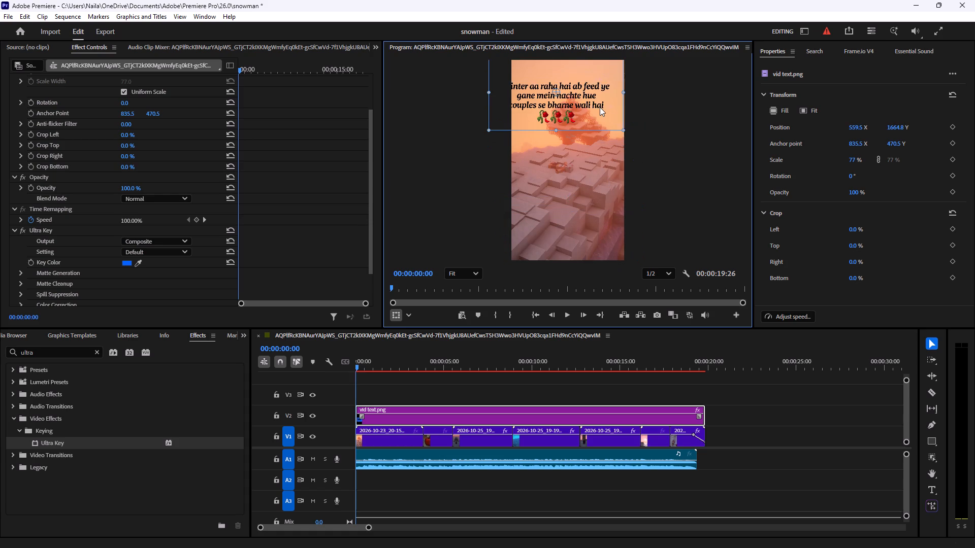
left_click_drag(600, 107, 607, 99)
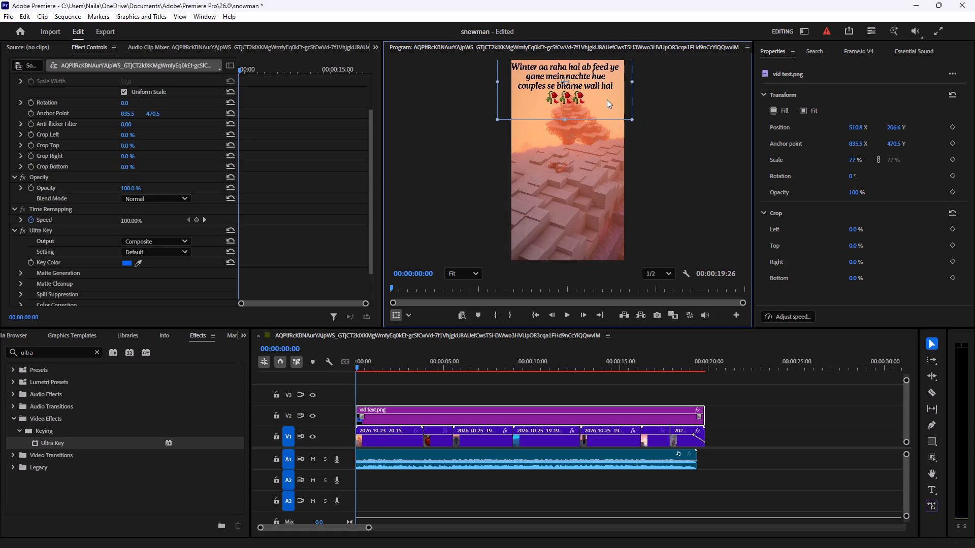
left_click_drag(607, 99, 609, 97)
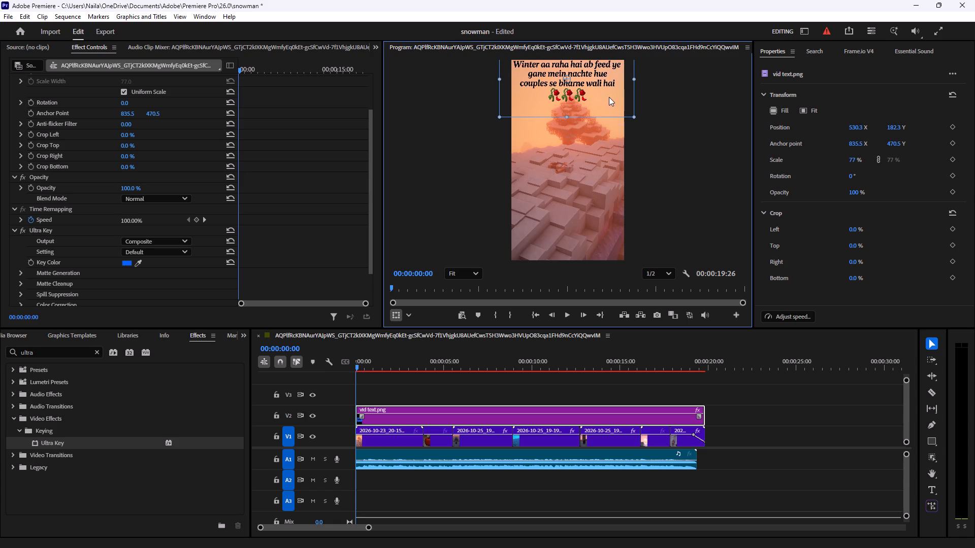
left_click(714, 383)
Fade out the vid text clip with opacity keyframes of 100% at 00:00:19:05 and 0% at 00:00:19:25.
left_click_drag(359, 359, 695, 383)
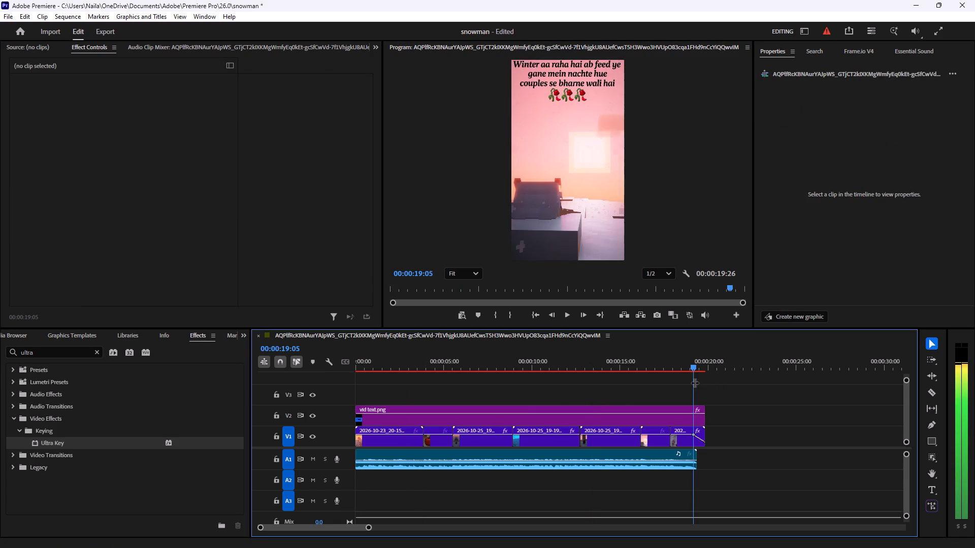
left_click(680, 437)
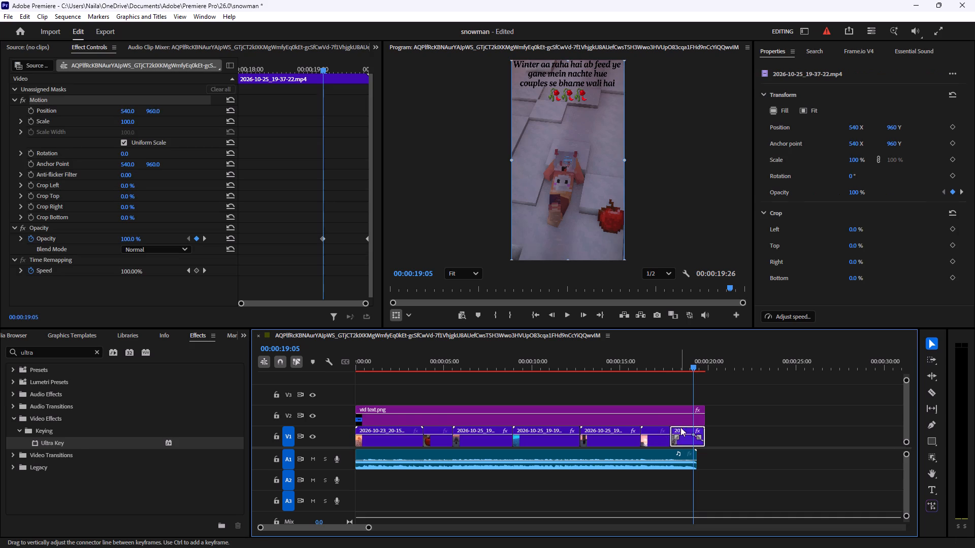
left_click(676, 418)
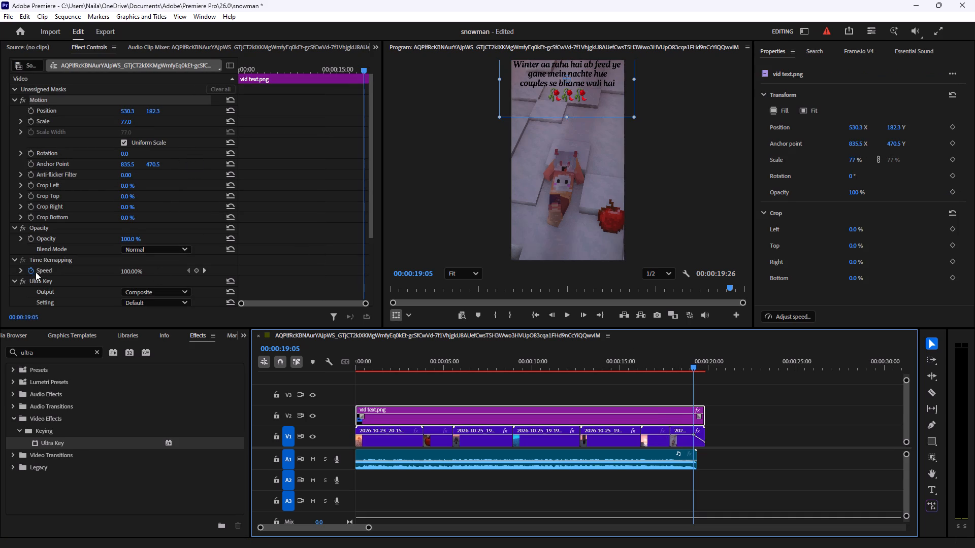
left_click(29, 241)
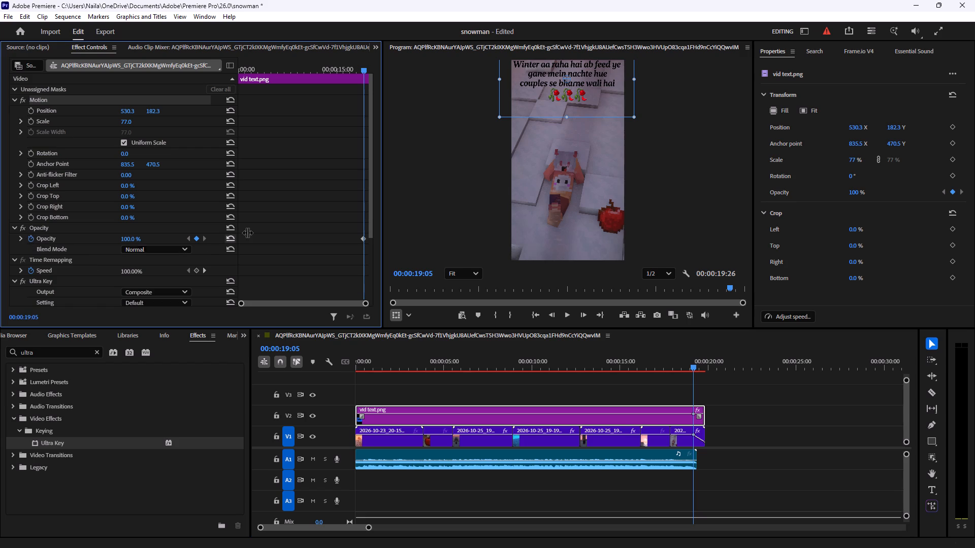
left_click_drag(364, 68, 403, 78)
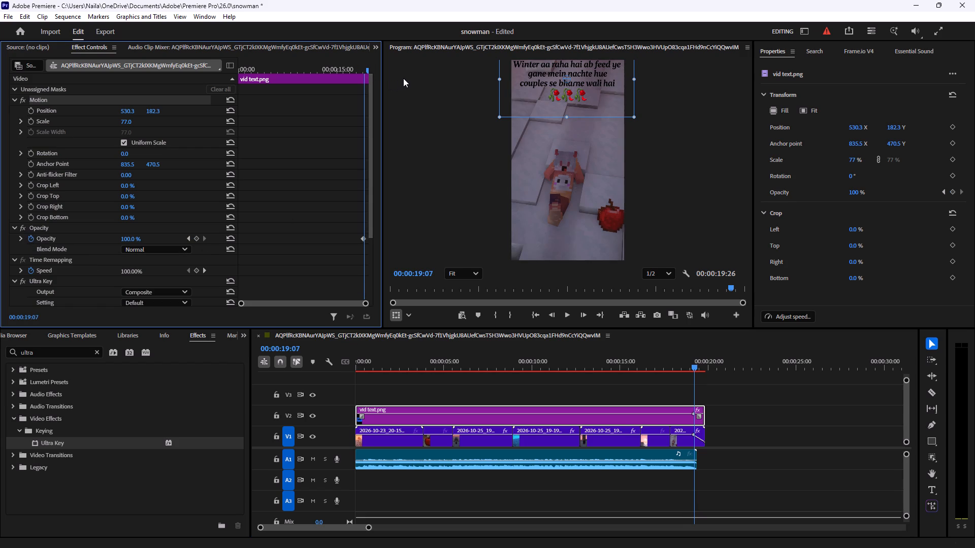
left_click_drag(403, 78, 404, 78)
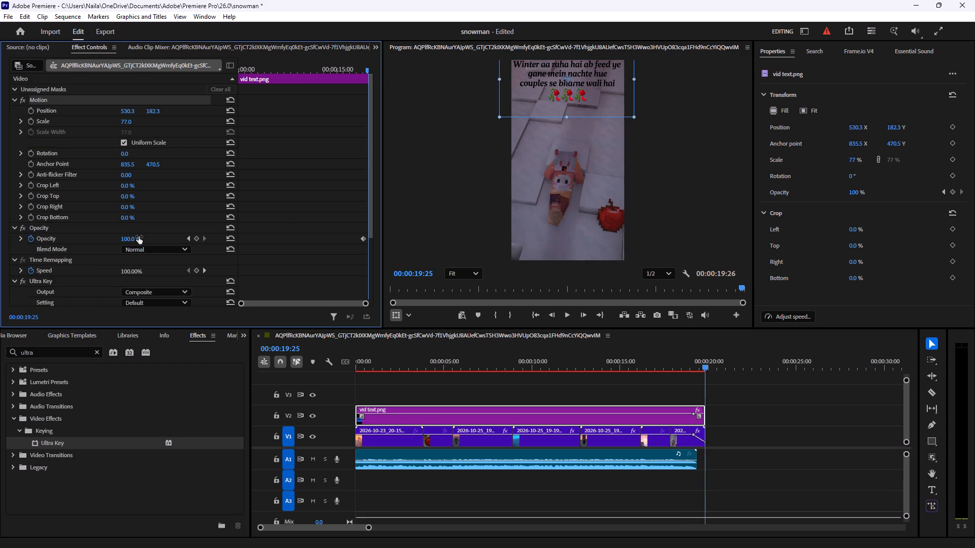
left_click_drag(134, 237, 49, 238)
Render the sequence previews and play the video from the start to check the new text overlay.
key("Return")
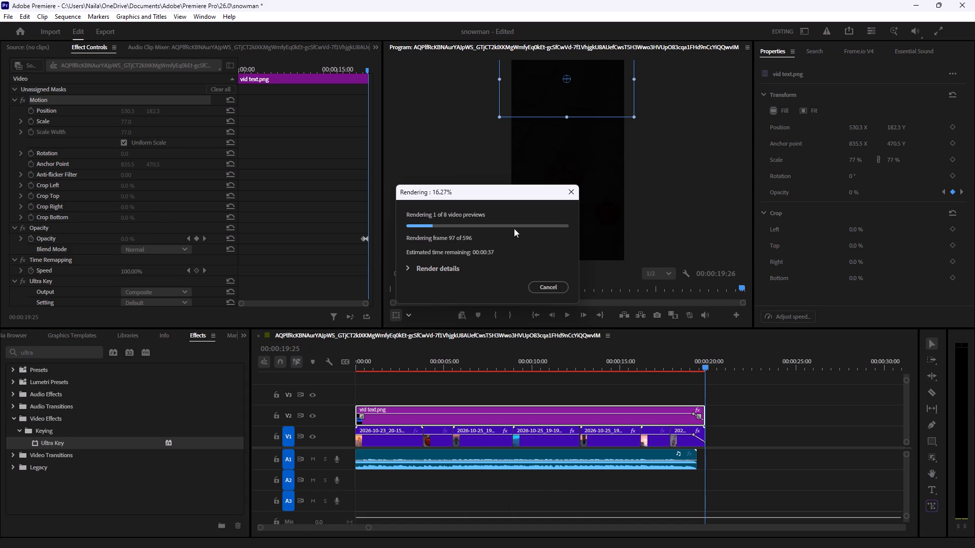
left_click_drag(528, 191, 536, 197)
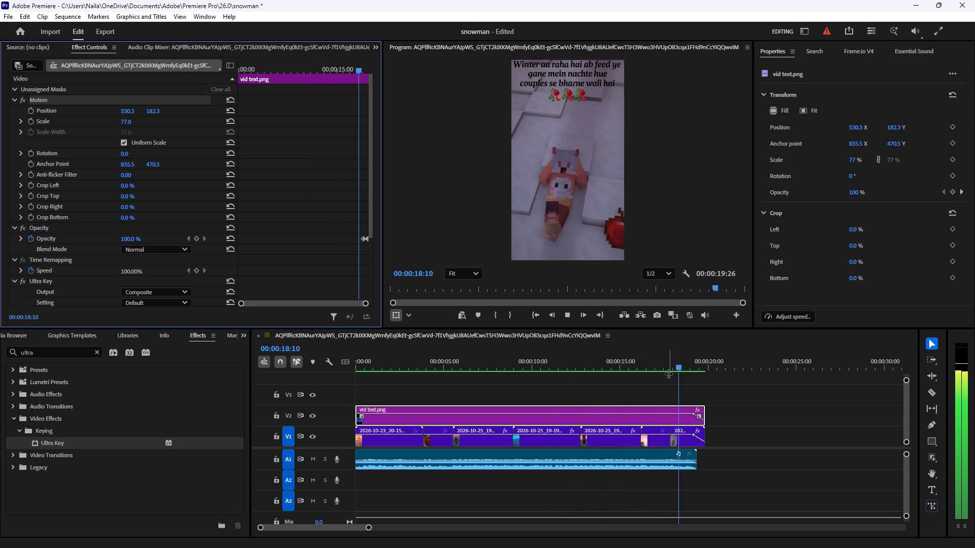
left_click_drag(706, 366, 643, 376)
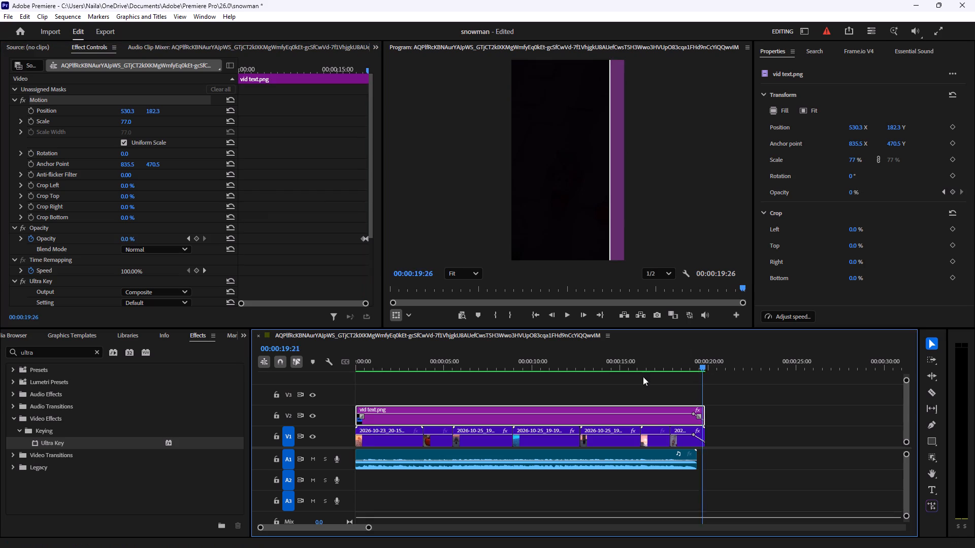
left_click_drag(643, 376, 256, 397)
key("space")
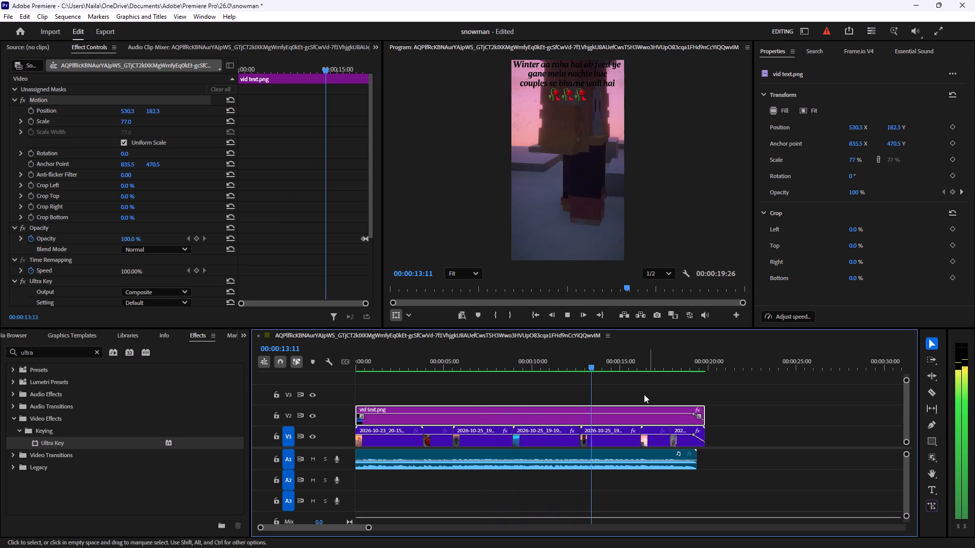
key("space")
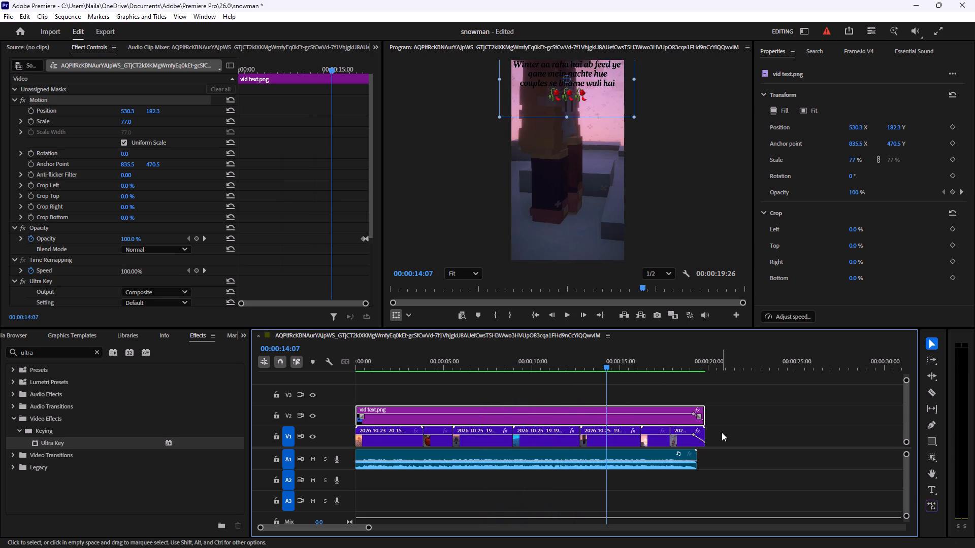
Select the last three video clips on V1 and move them earlier to close the gap after the 2026-10-25_19-19-09 clip.
left_click_drag(722, 432, 609, 439)
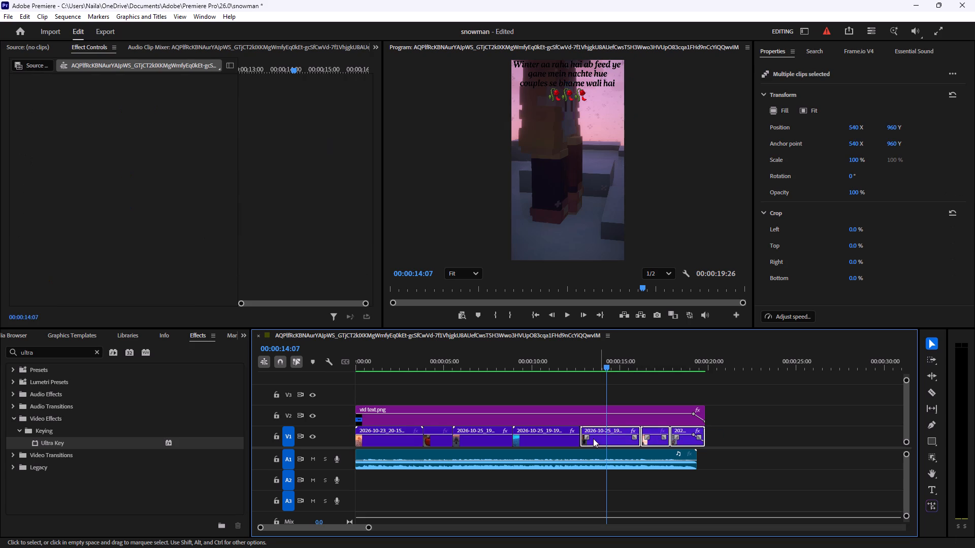
left_click_drag(369, 528, 291, 504)
left_click_drag(468, 432, 461, 431)
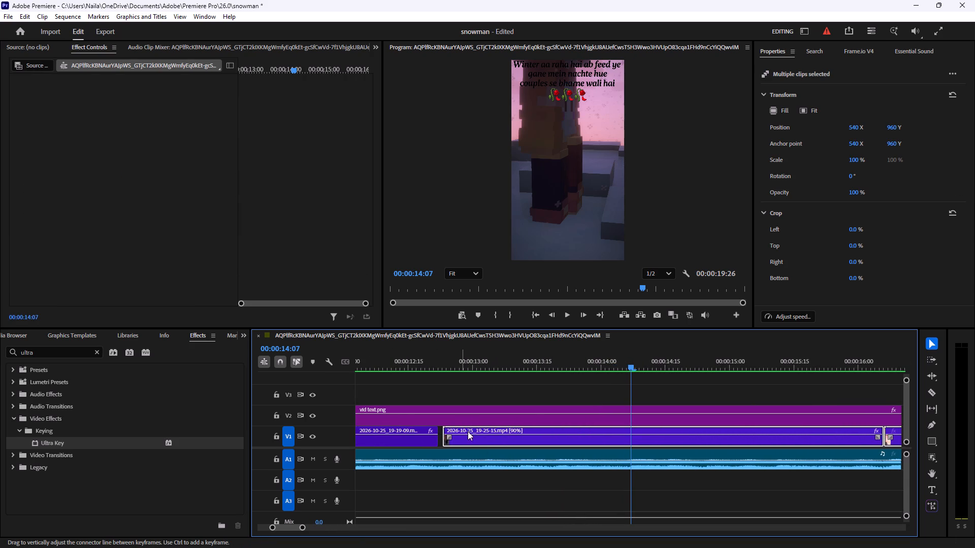
left_click_drag(469, 440, 461, 439)
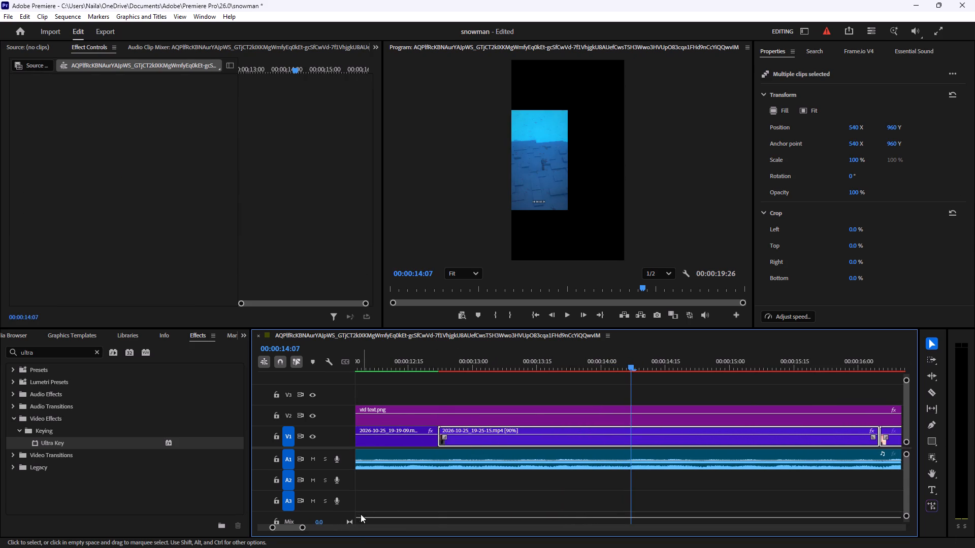
Move the vid text clip's first opacity keyframe to 00:00:19:04 to line it up with the last video clip's fade start.
left_click_drag(304, 526, 339, 531)
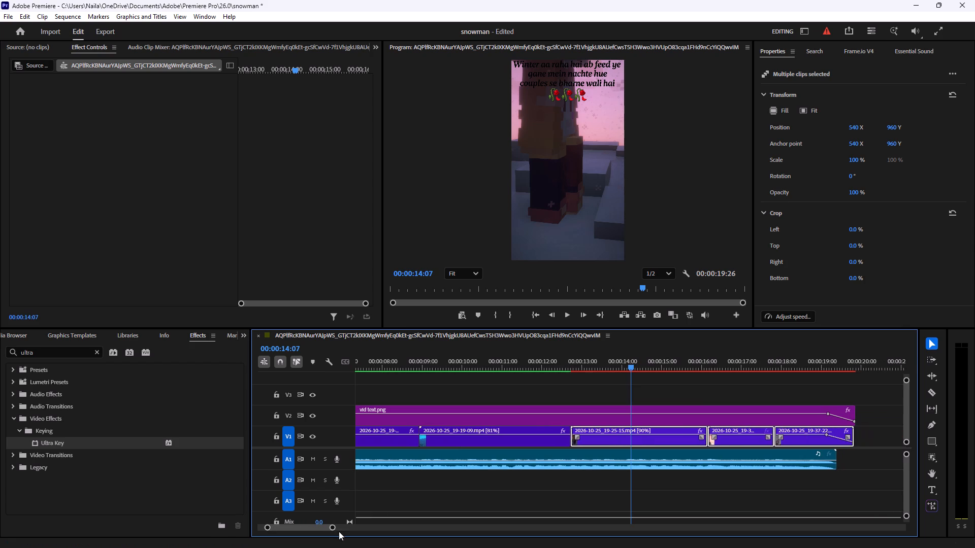
left_click_drag(634, 364, 840, 461)
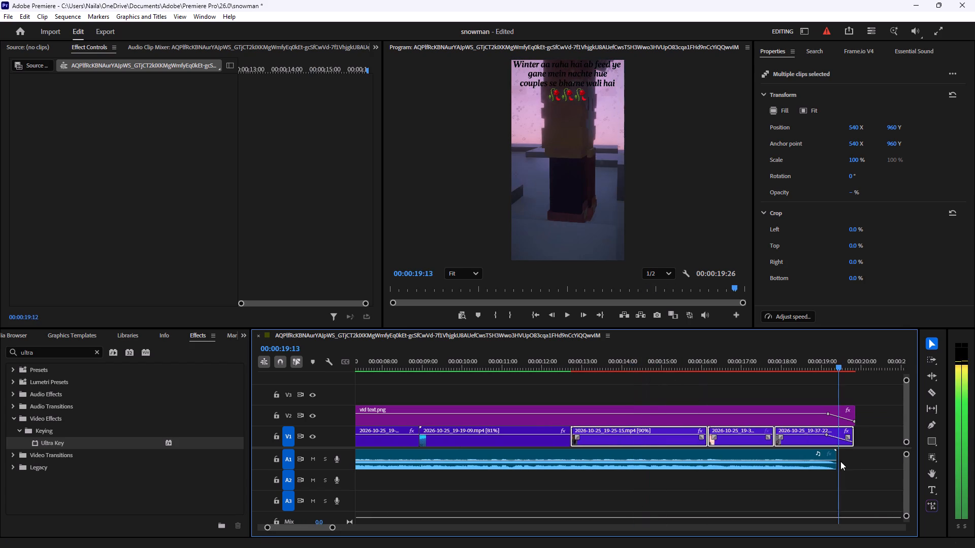
left_click_drag(840, 461, 828, 457)
left_click(811, 436)
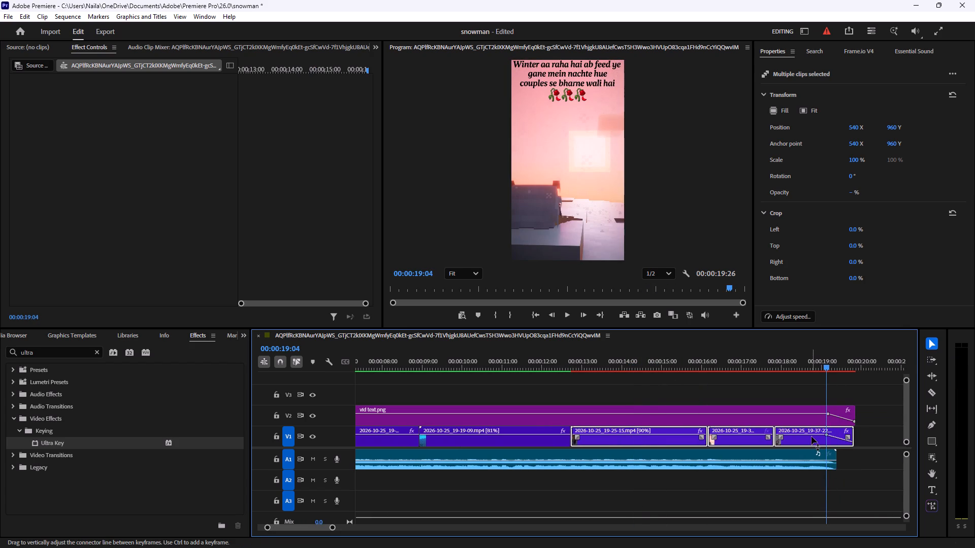
left_click(808, 439)
double_click(853, 481)
left_click(811, 441)
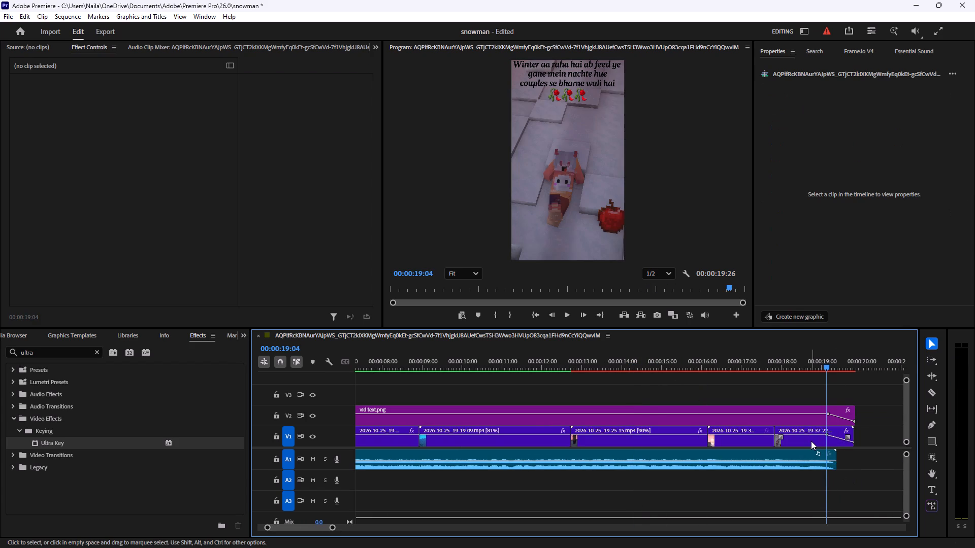
left_click(810, 441)
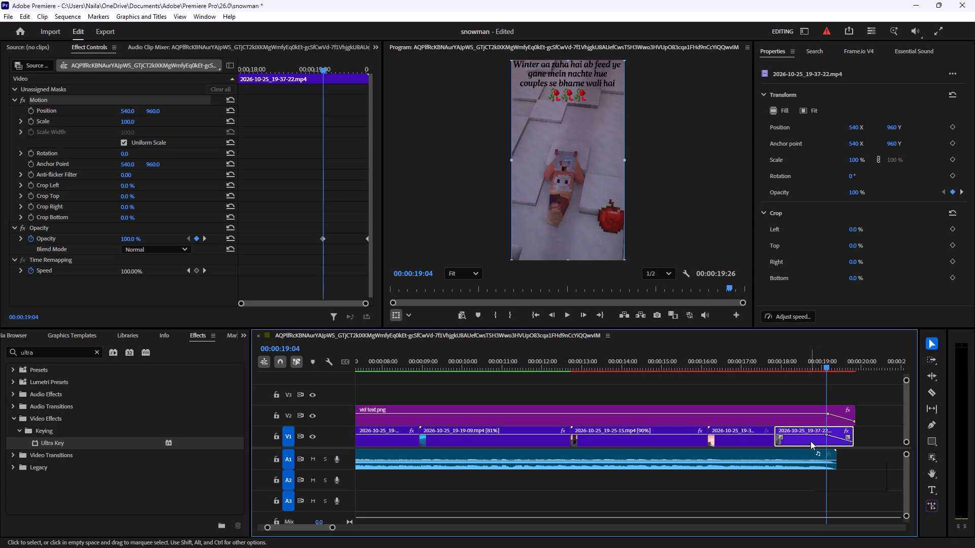
left_click(819, 419)
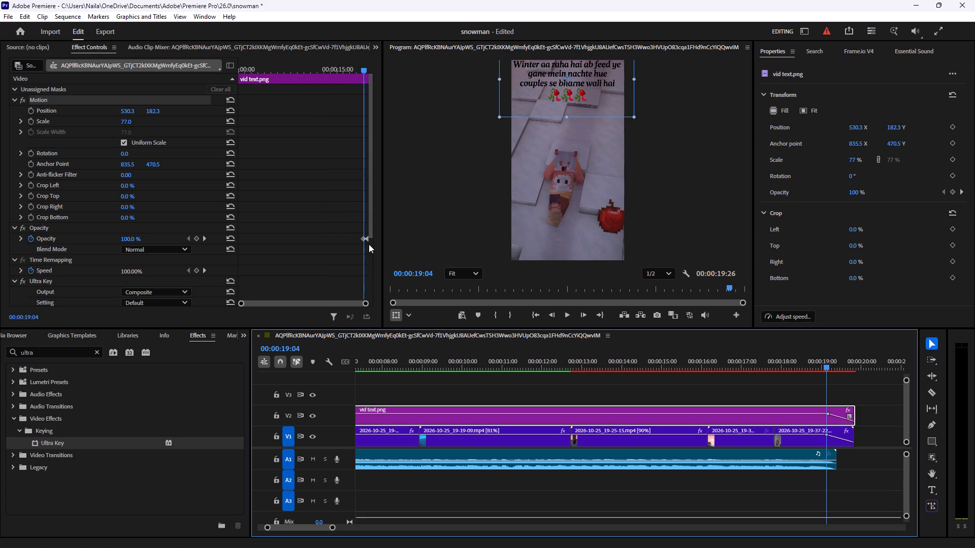
scroll(354, 242, "up", 10)
left_click_drag(364, 238, 366, 243)
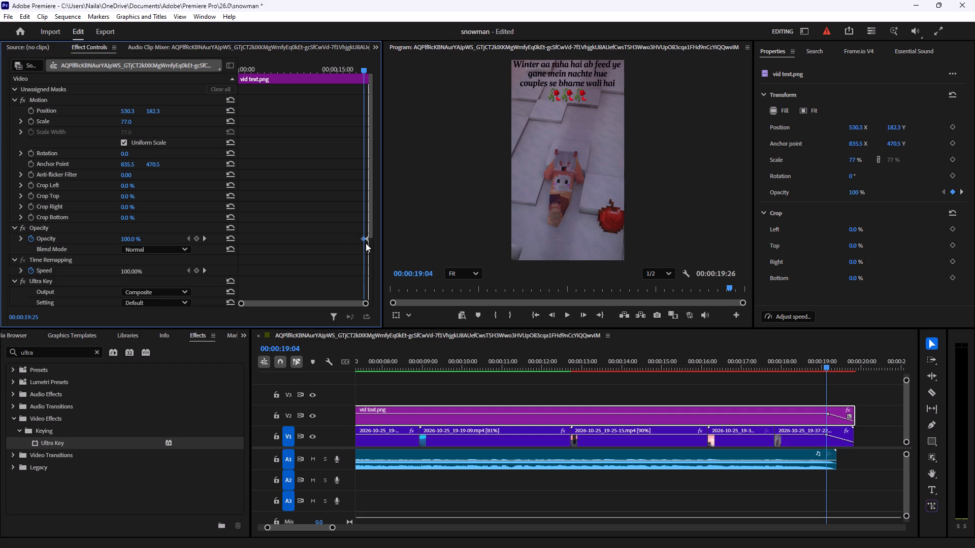
left_click_drag(366, 243, 365, 243)
left_click_drag(367, 302, 296, 296)
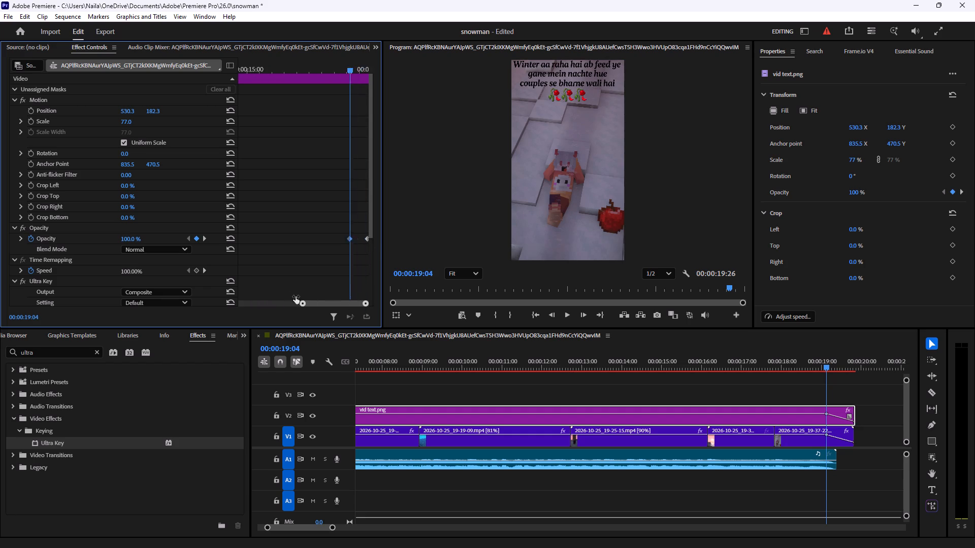
left_click_drag(296, 296, 239, 289)
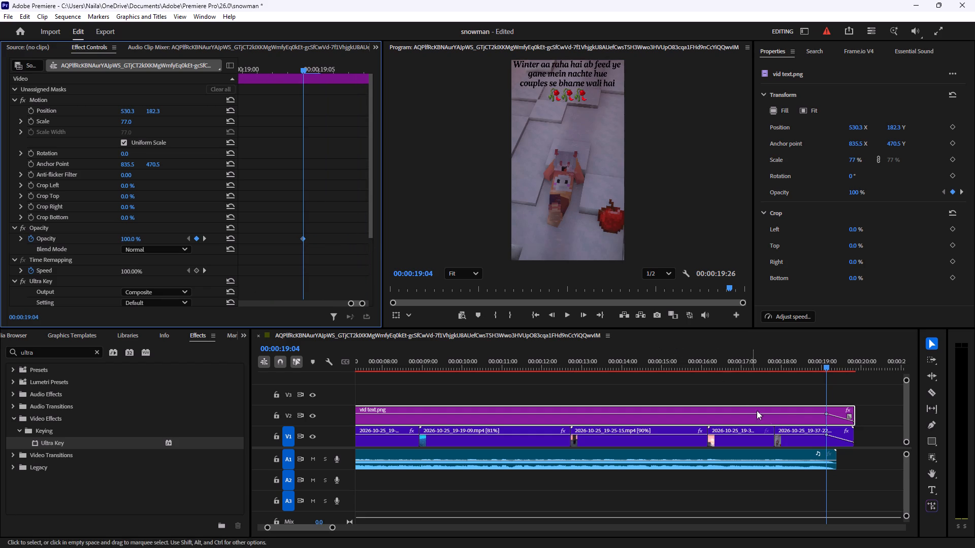
left_click(818, 442)
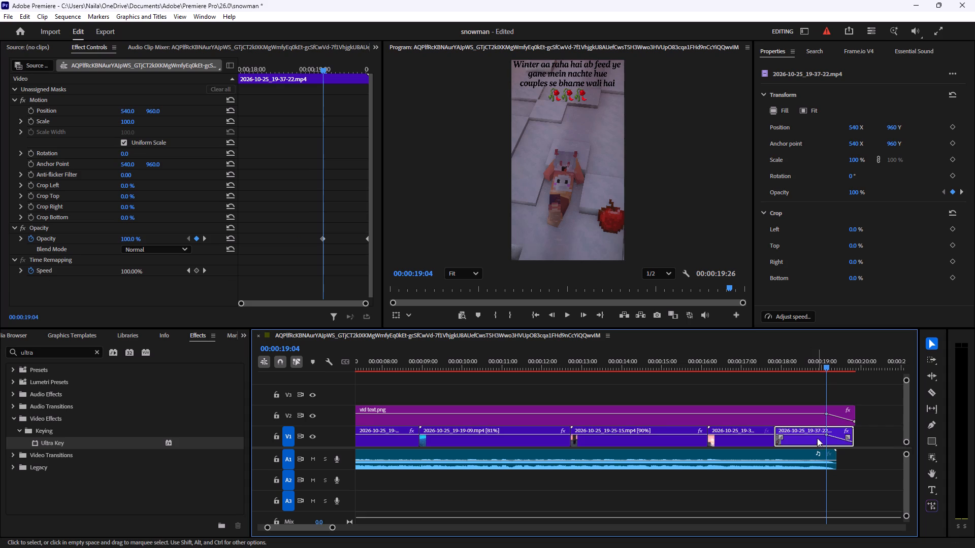
left_click(787, 413)
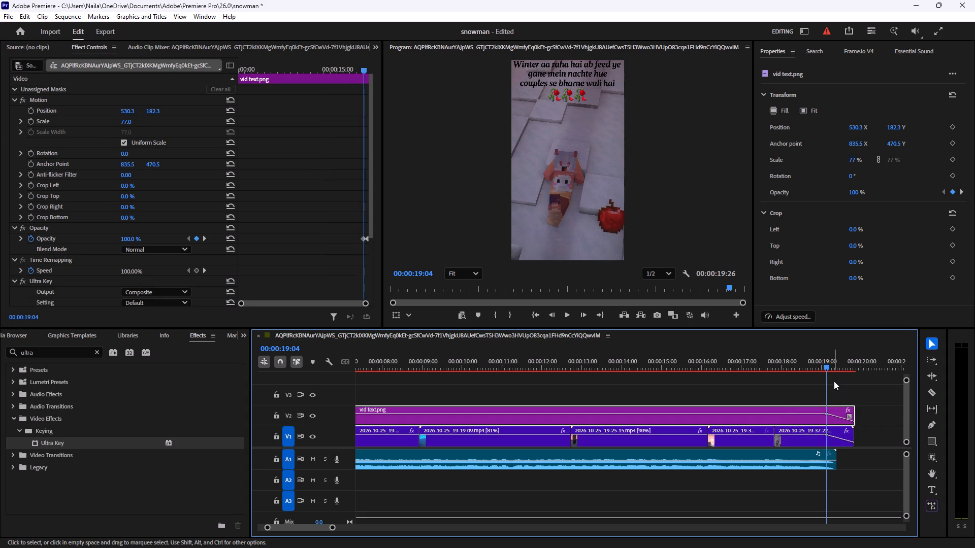
Scrub back from the fade to about 00:00:12:02 and look over the clips along the timeline.
left_click_drag(827, 365, 763, 365)
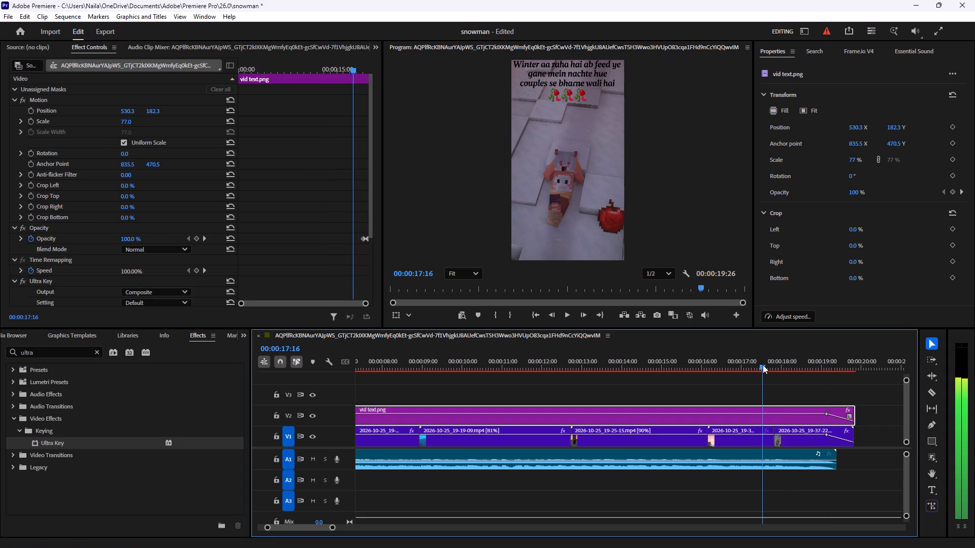
left_click_drag(763, 365, 544, 373)
scroll(546, 376, "down", 3)
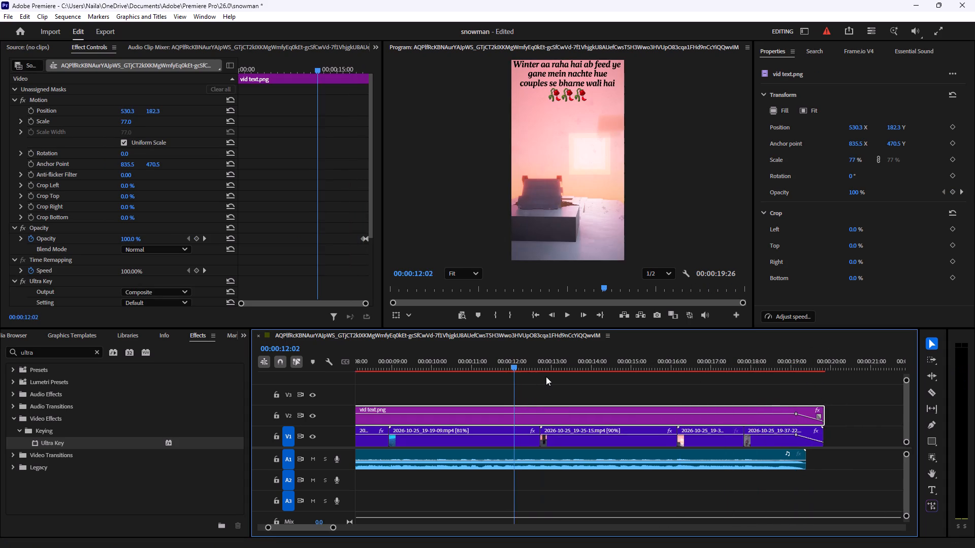
scroll(546, 376, "down", 2)
scroll(443, 394, "up", 5)
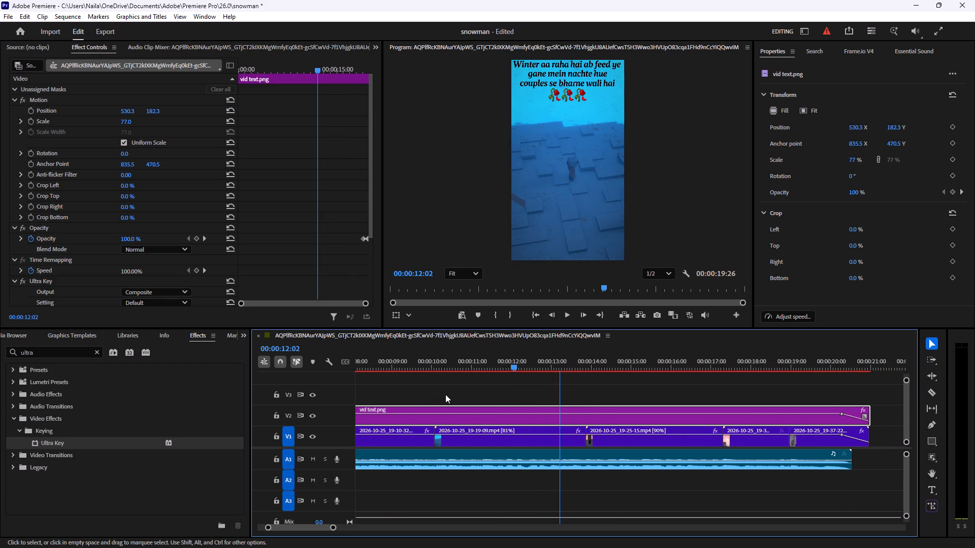
scroll(445, 394, "up", 19)
scroll(446, 394, "down", 8)
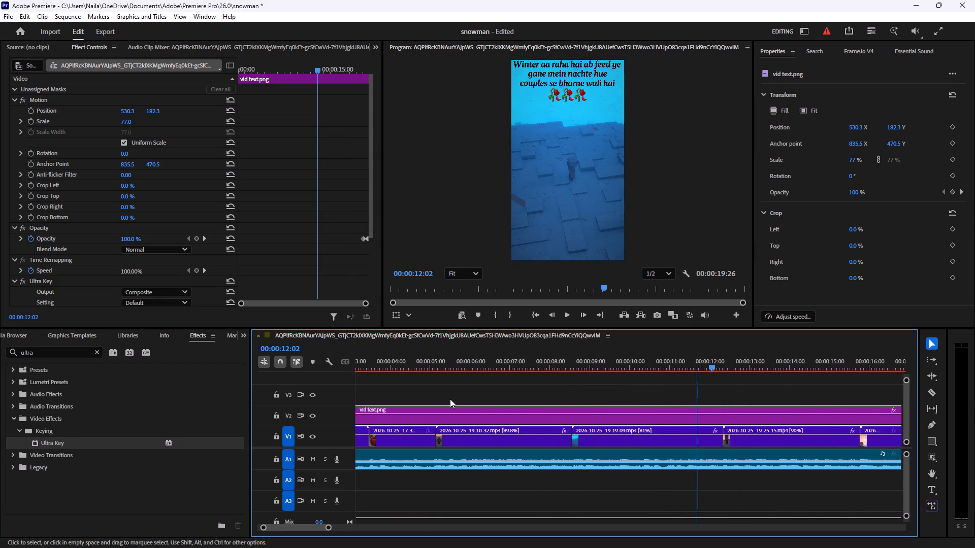
scroll(450, 399, "down", 17)
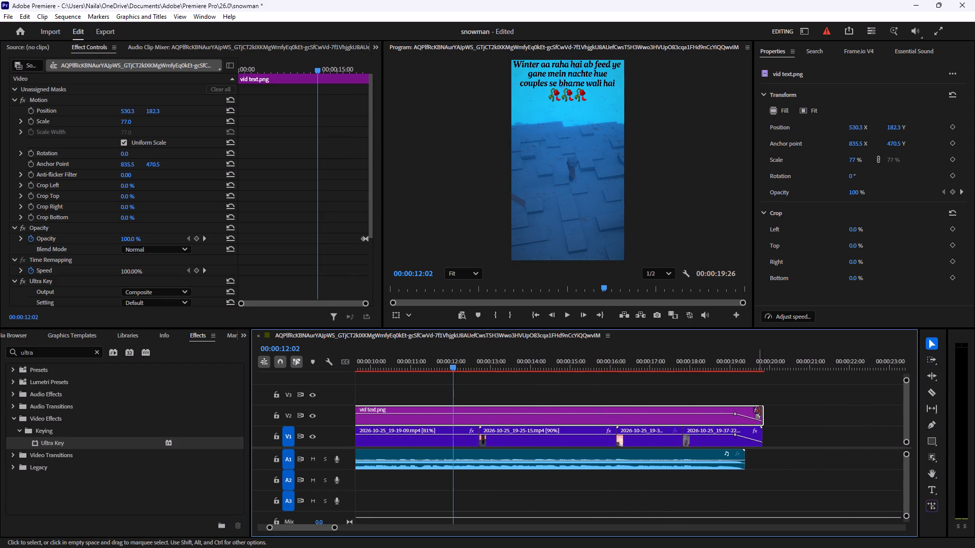
Go to 00:00:19:25 and compare the final opacity keyframes of the vid text clip and the last video clip.
left_click_drag(457, 369, 479, 375)
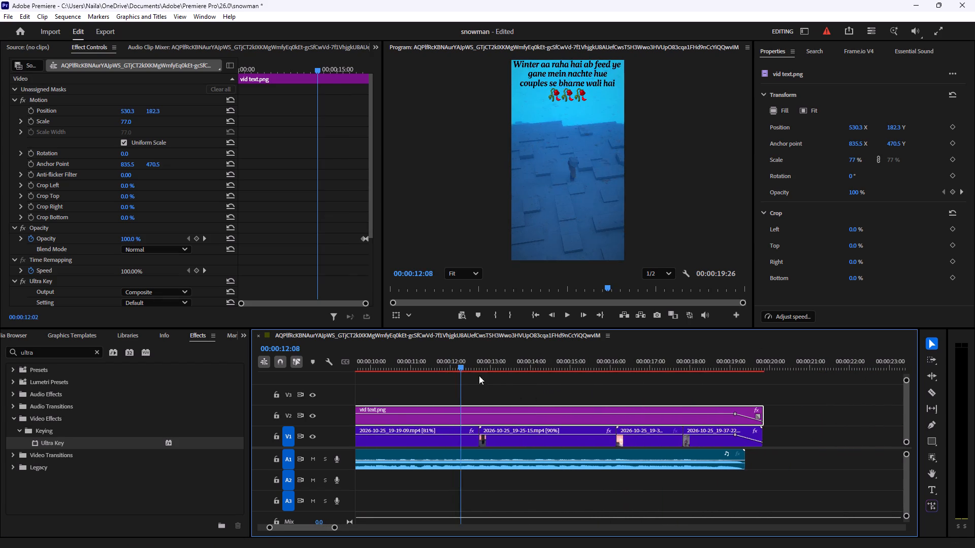
left_click_drag(479, 375, 712, 416)
left_click_drag(359, 68, 389, 76)
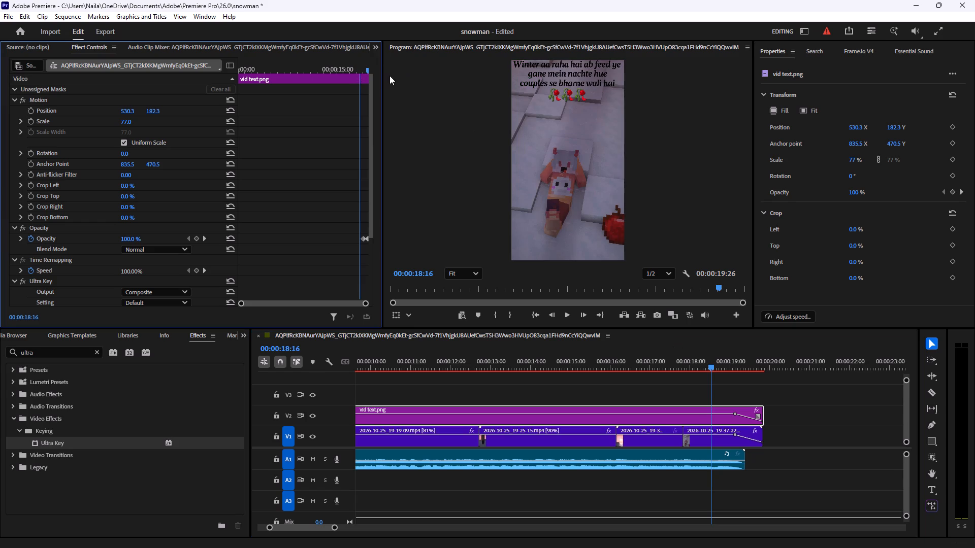
left_click_drag(389, 76, 411, 81)
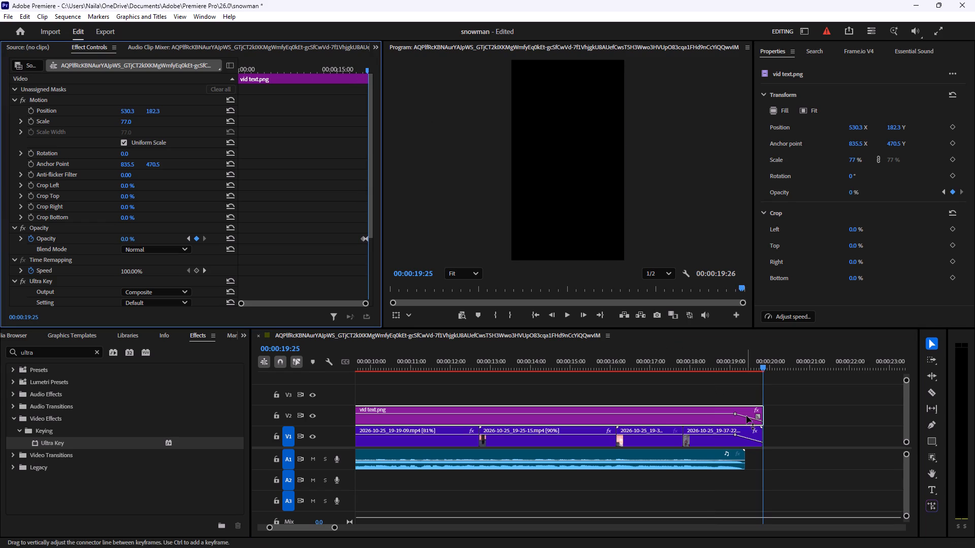
left_click(749, 443)
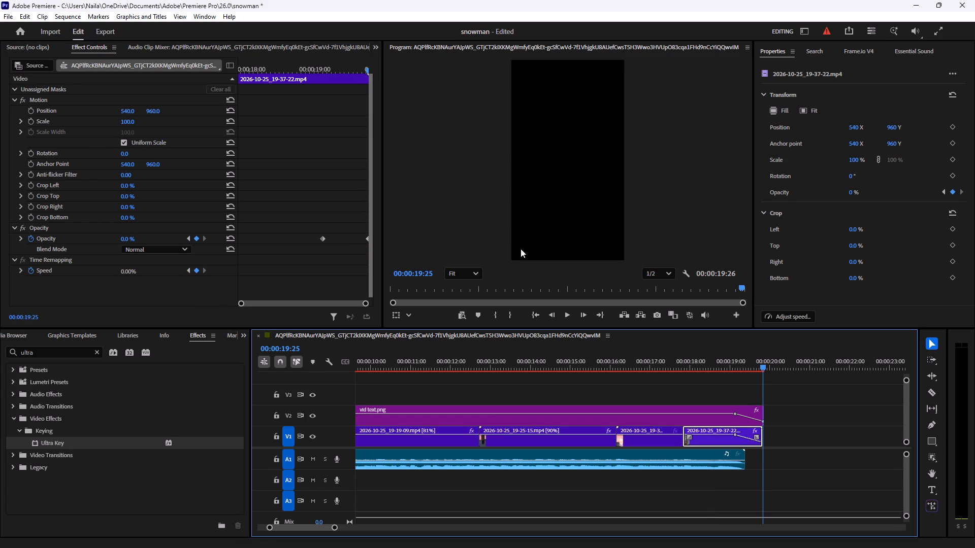
left_click(694, 421)
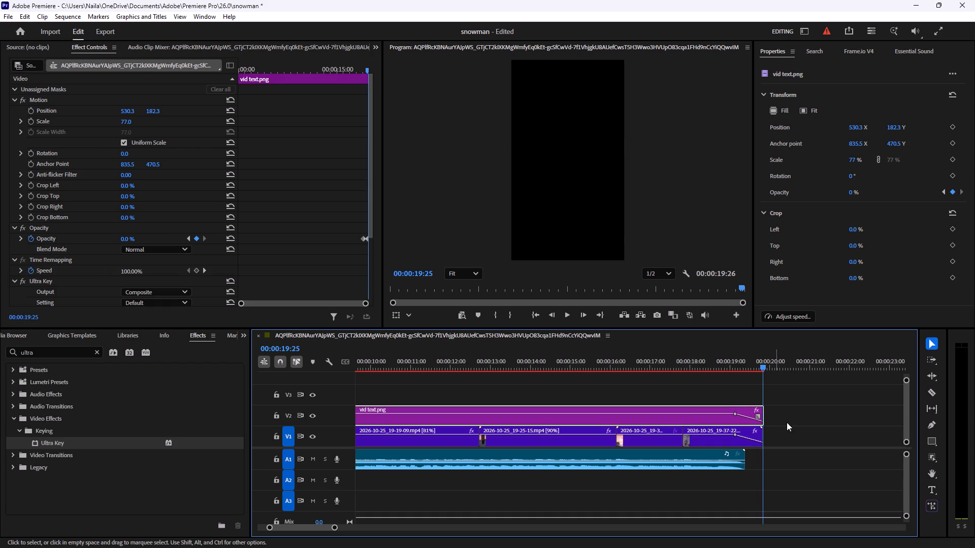
left_click_drag(363, 303, 340, 304)
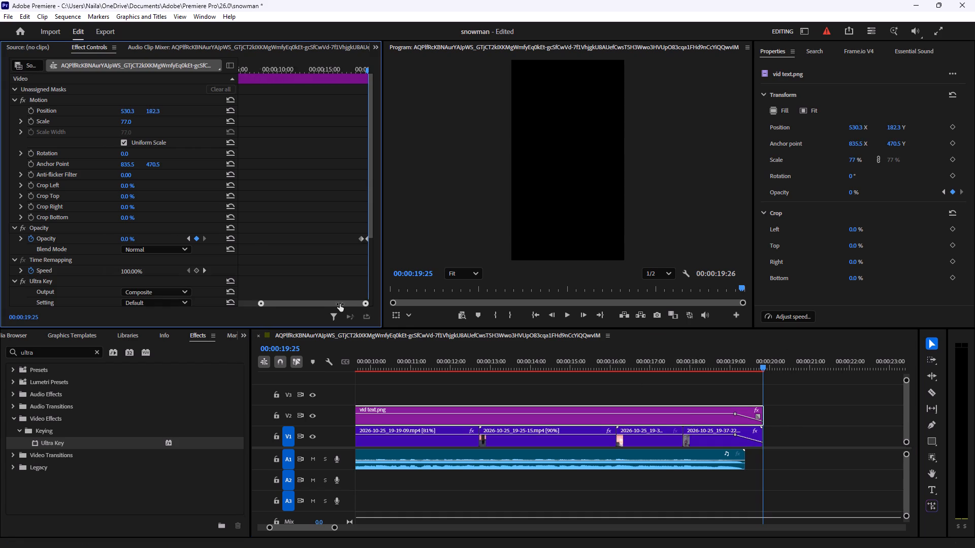
left_click_drag(340, 304, 190, 286)
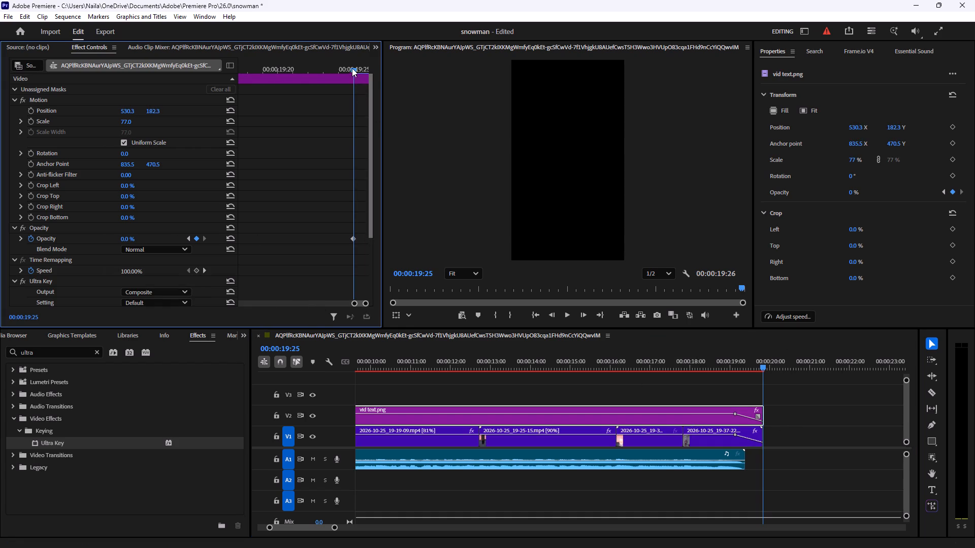
left_click_drag(352, 68, 381, 72)
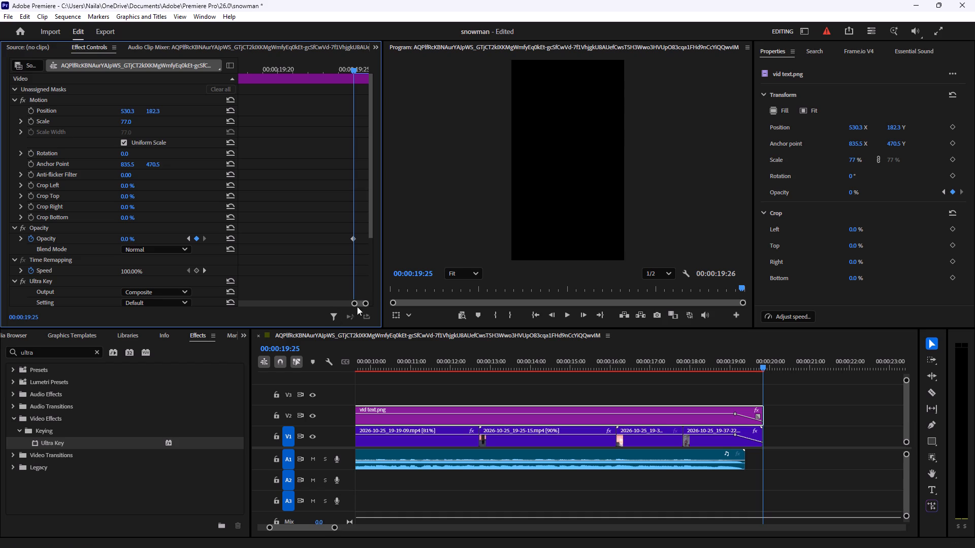
left_click_drag(353, 301, 126, 312)
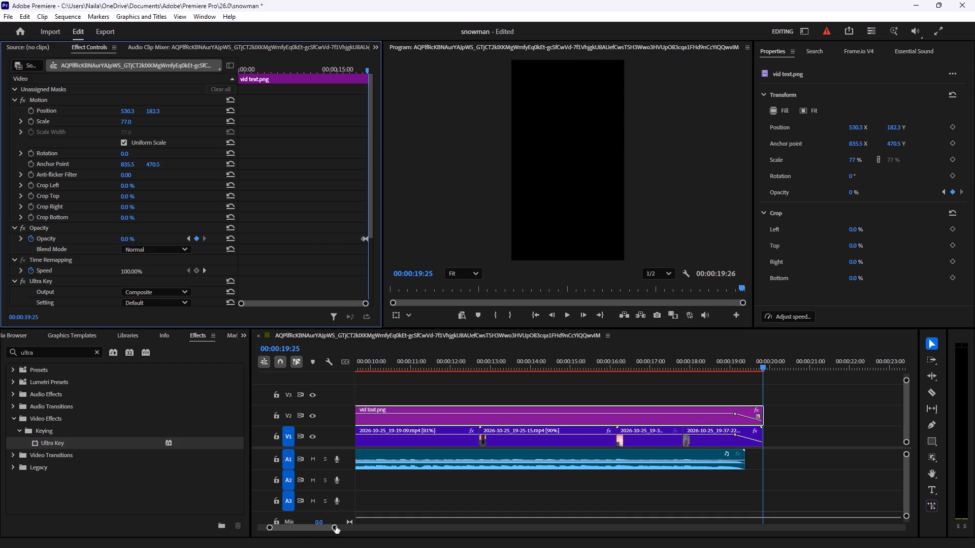
Trim the end of the vid text clip to 00:00:19:25, level with the end of the last video clip.
left_click_drag(336, 526, 170, 505)
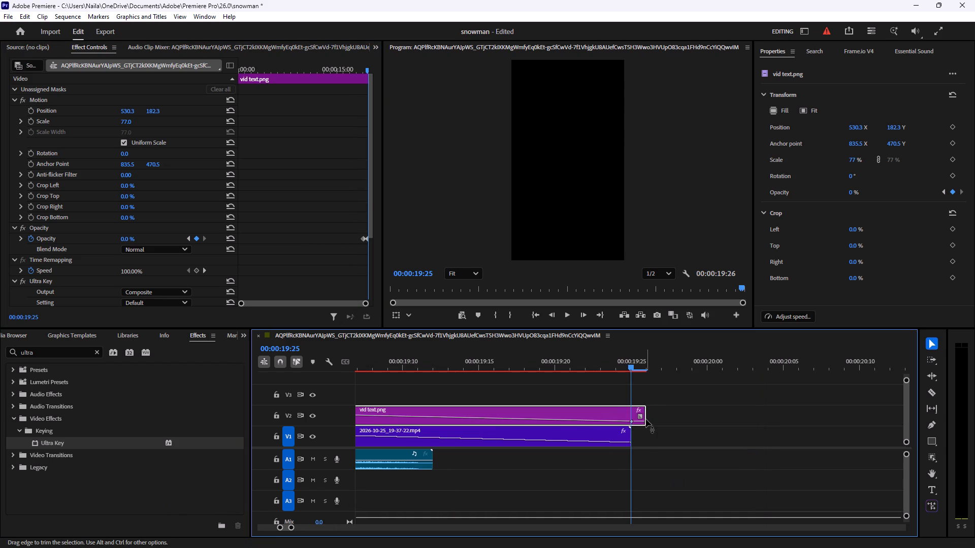
left_click_drag(647, 422, 638, 420)
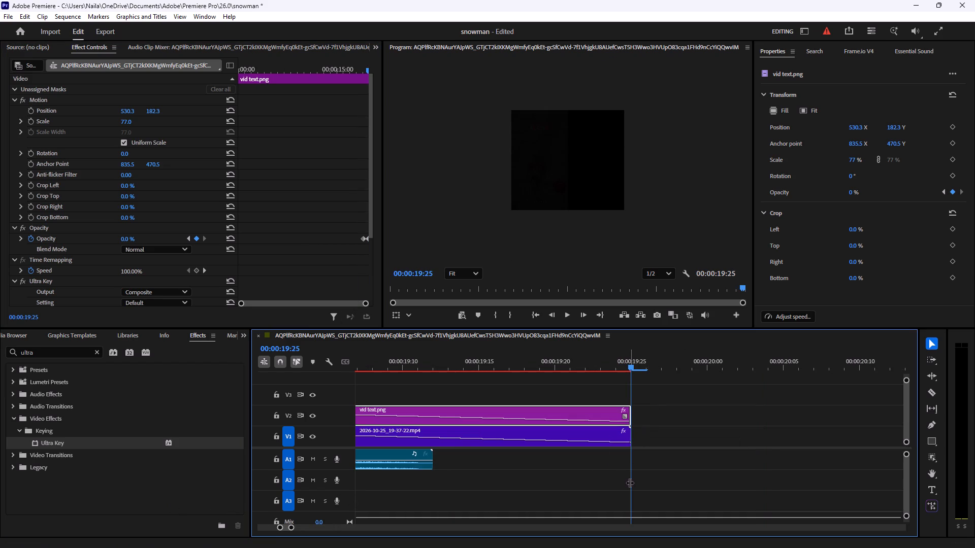
Render the sequence previews for the full timeline again.
left_click_drag(294, 530, 350, 524)
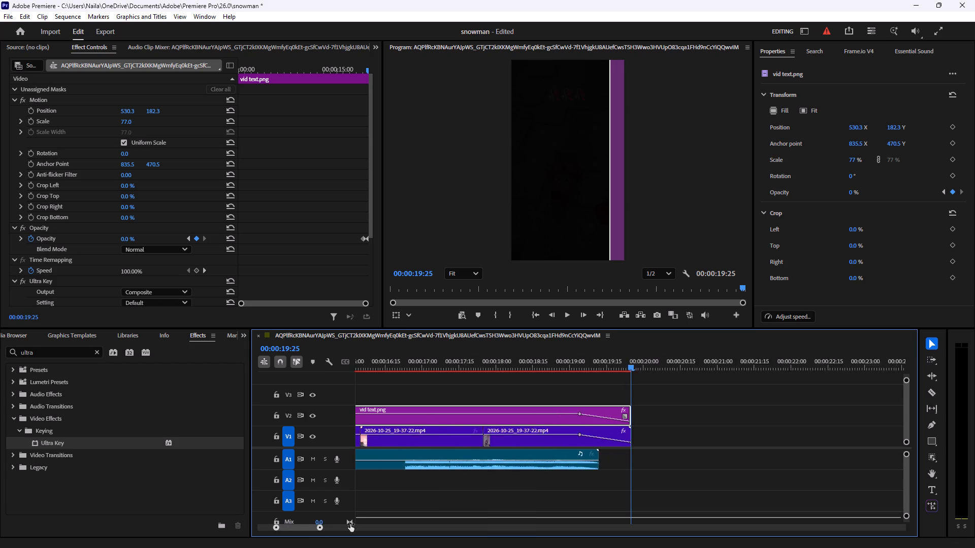
left_click_drag(350, 524, 400, 515)
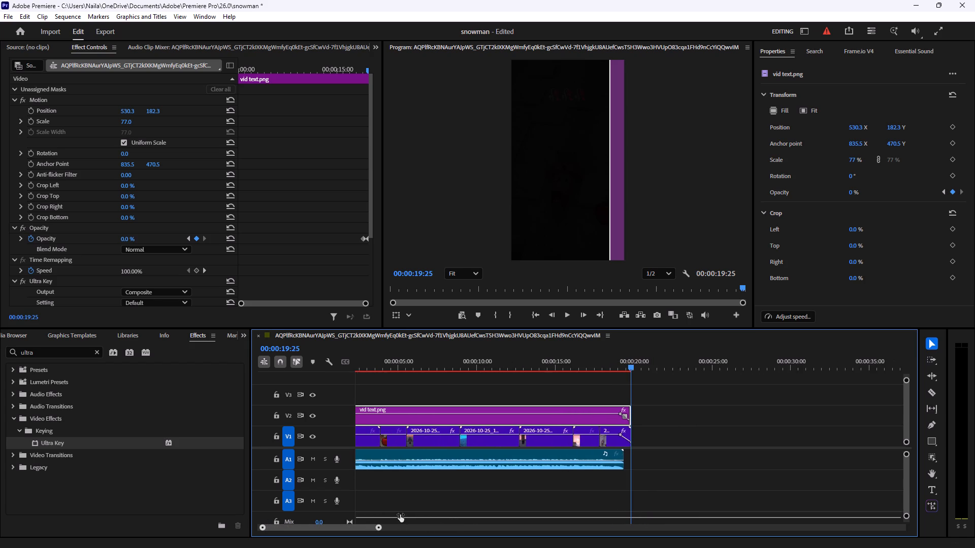
left_click_drag(400, 515, 403, 515)
left_click_drag(365, 527, 312, 529)
key("Return")
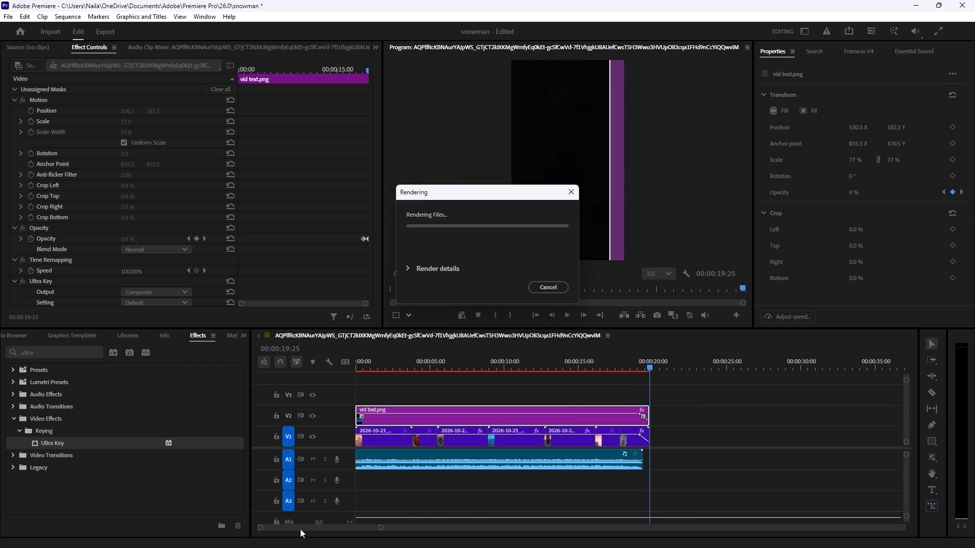
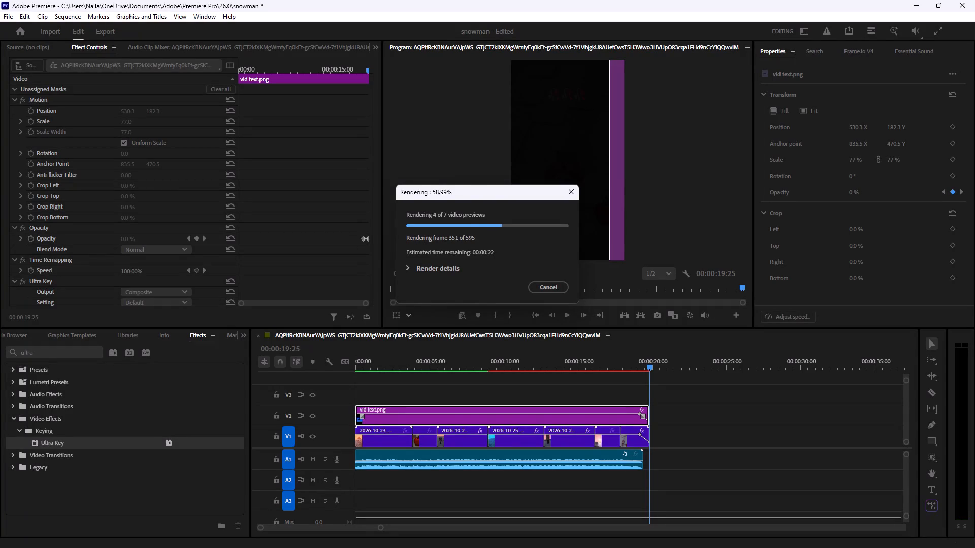
Adjust the Windows system volume slightly while the previews render, and return to the Premiere Pro sequence.
left_click(916, 537)
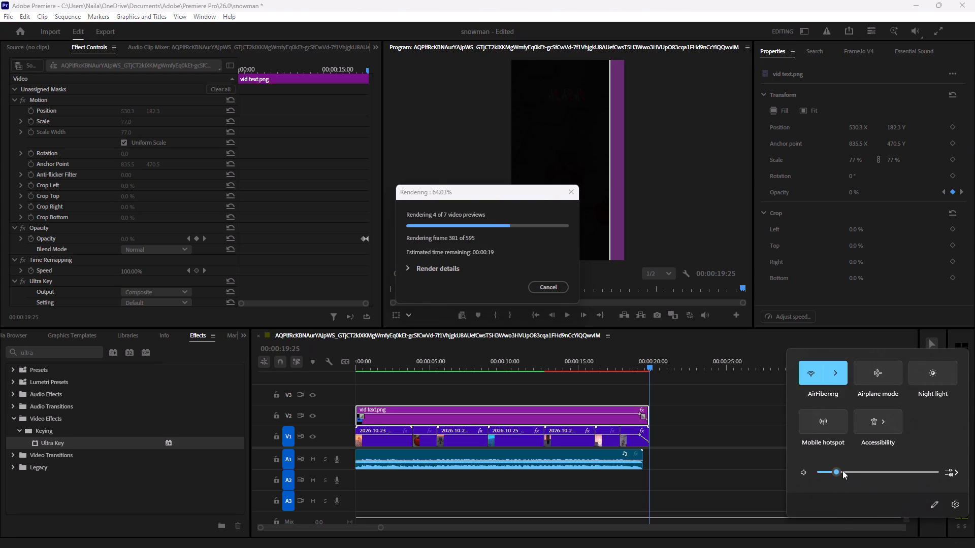
left_click(838, 469)
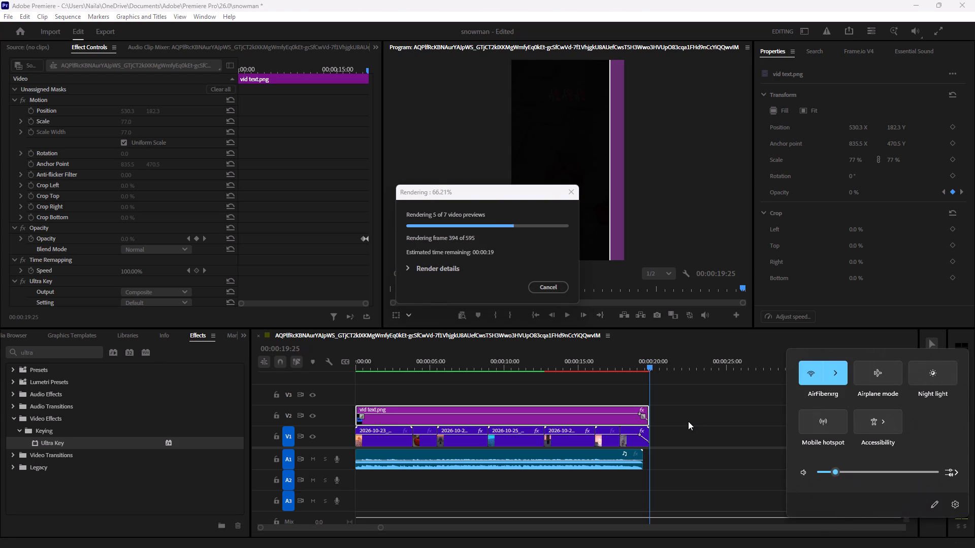
left_click(687, 421)
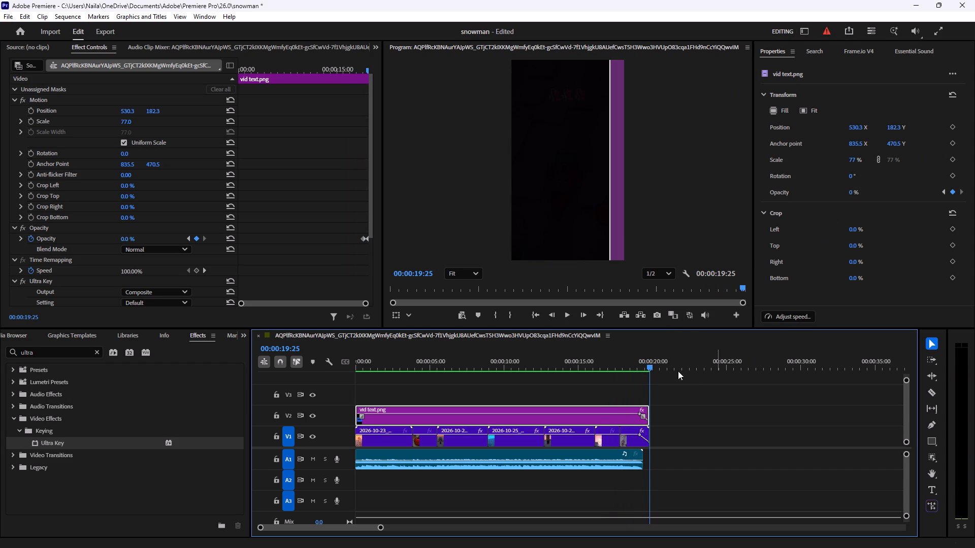
Keyframe the vid text clip's Position at 00:00:00:00 with Y at -227.7, so the text starts above the frame.
left_click_drag(653, 362, 607, 363)
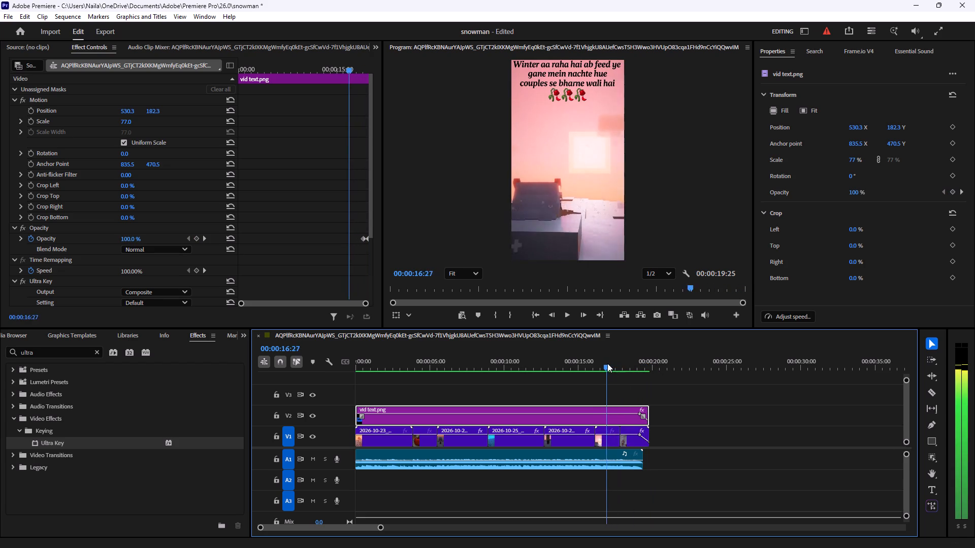
left_click_drag(607, 363, 385, 357)
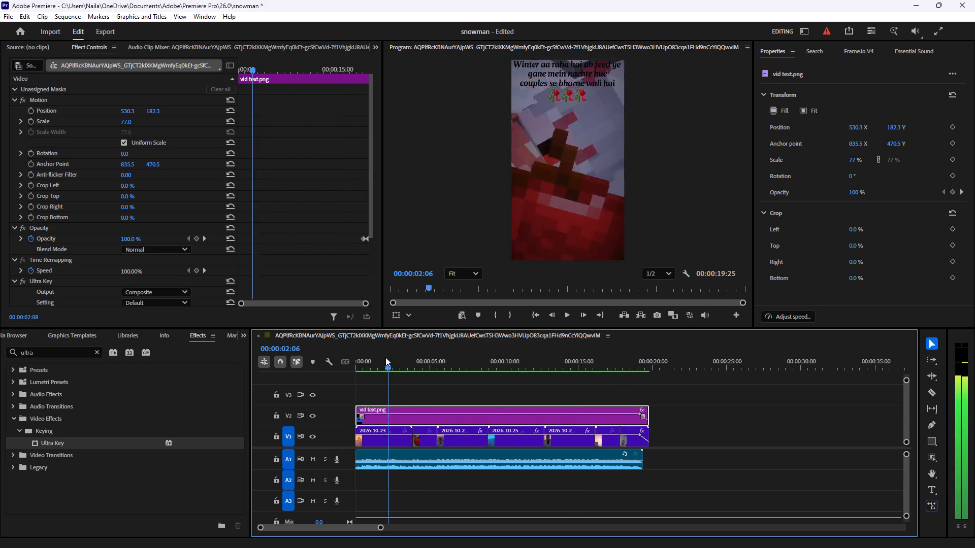
left_click_drag(385, 357, 328, 339)
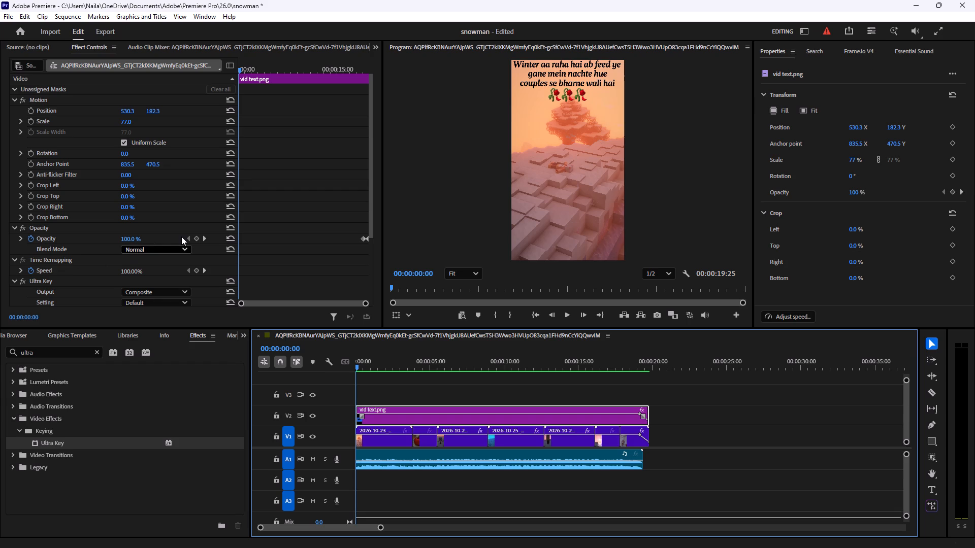
left_click(29, 113)
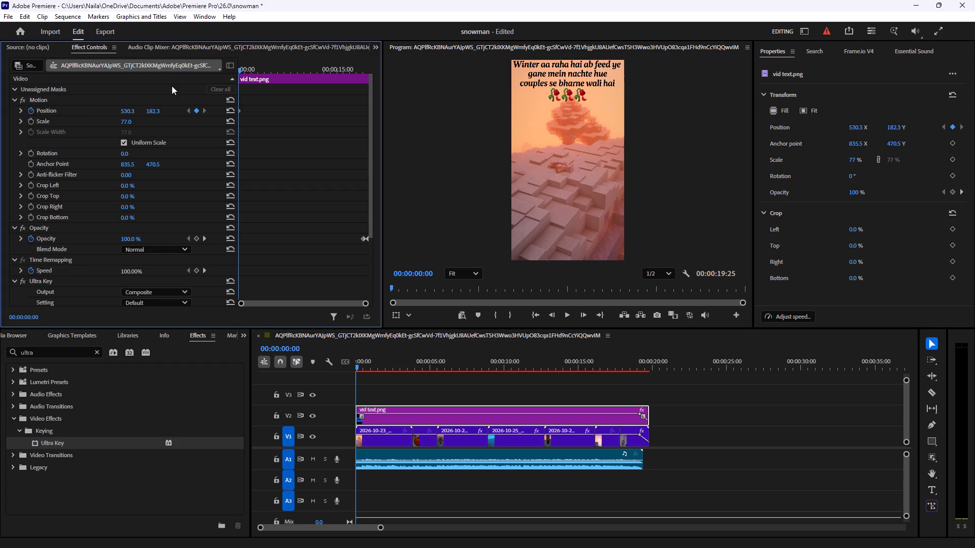
left_click_drag(149, 111, 90, 109)
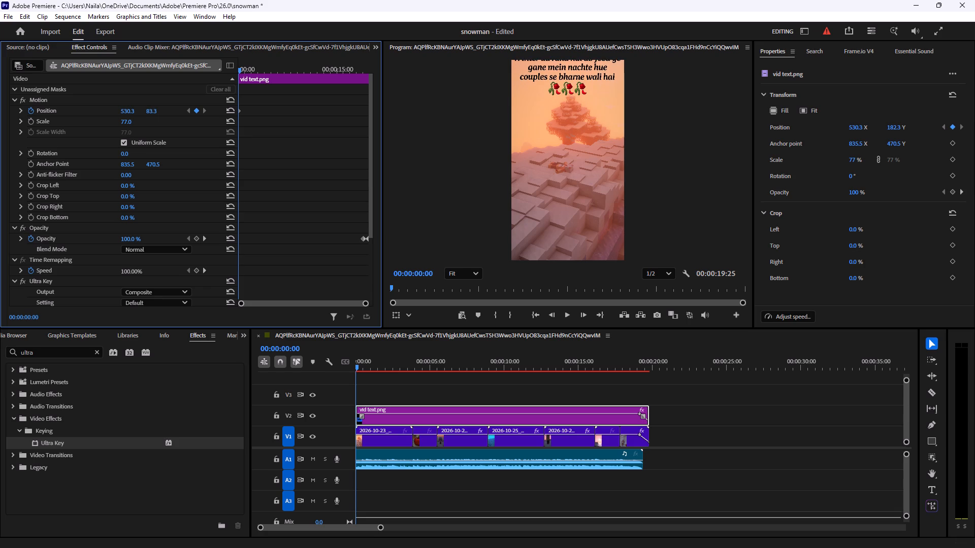
left_click_drag(90, 109, 82, 106)
At 00:00:00:21, set the vid text clip's Position Y to 189.3 so the text slides down into the frame.
key("space")
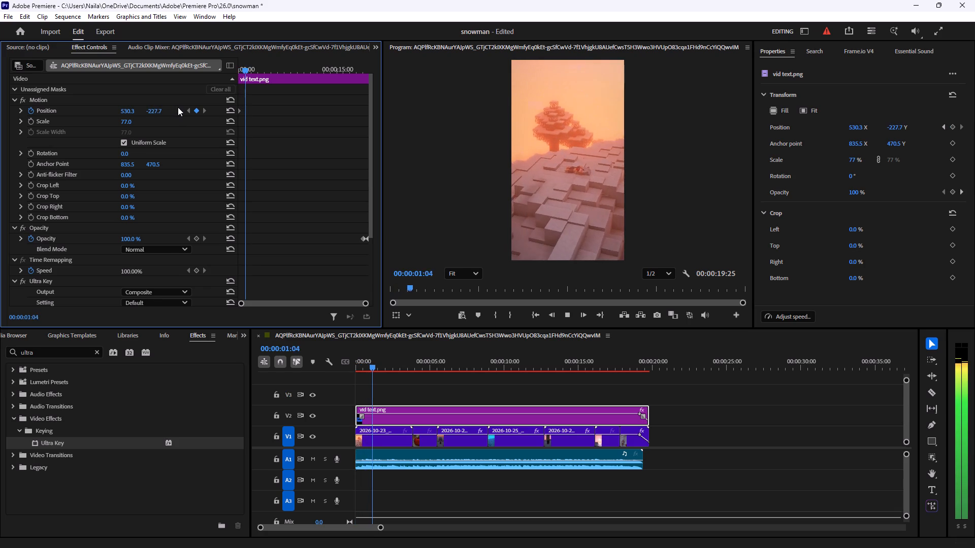
key("space")
left_click_drag(251, 69, 231, 67)
key("space")
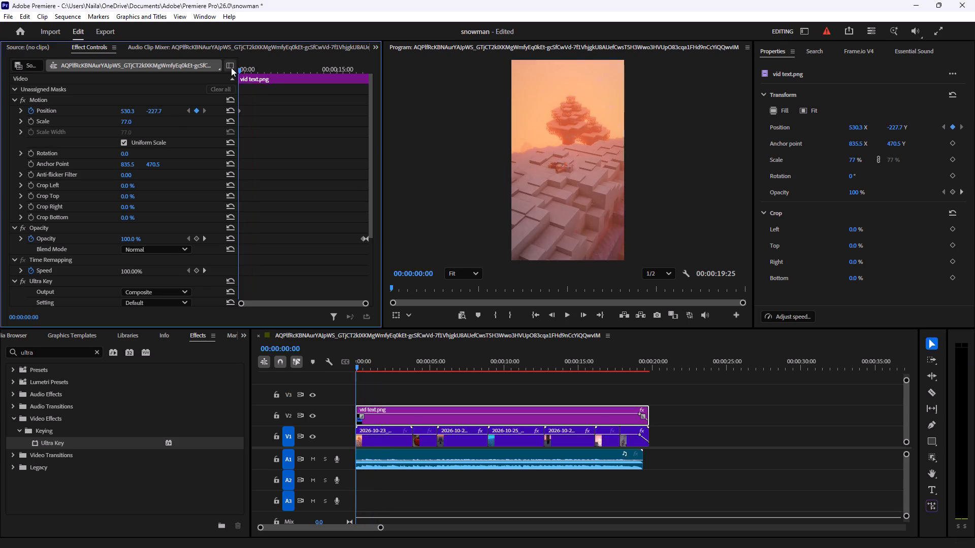
key("space")
key("Left")
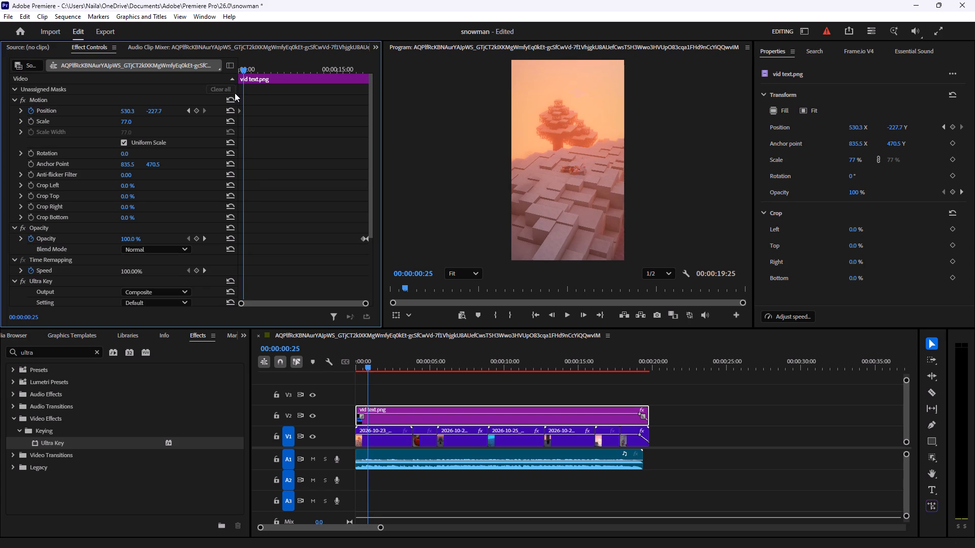
key("Left")
key("Left")
key("Left")
key("Left")
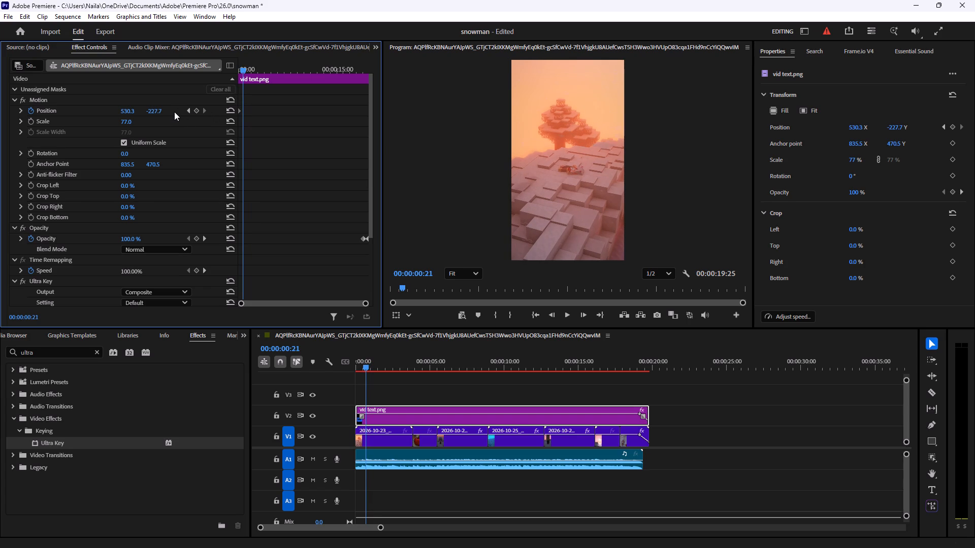
left_click_drag(155, 110, 157, 110)
left_click_drag(157, 110, 268, 120)
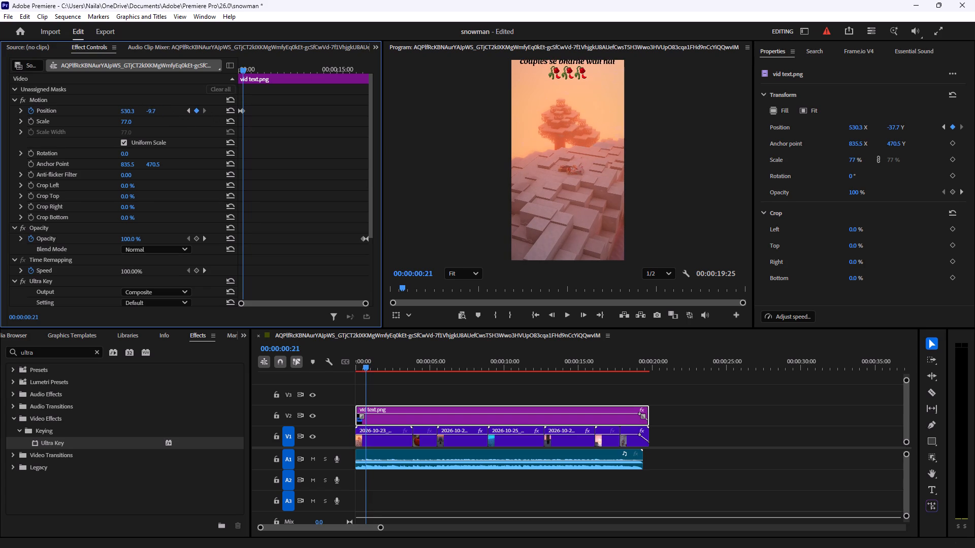
left_click_drag(268, 120, 366, 119)
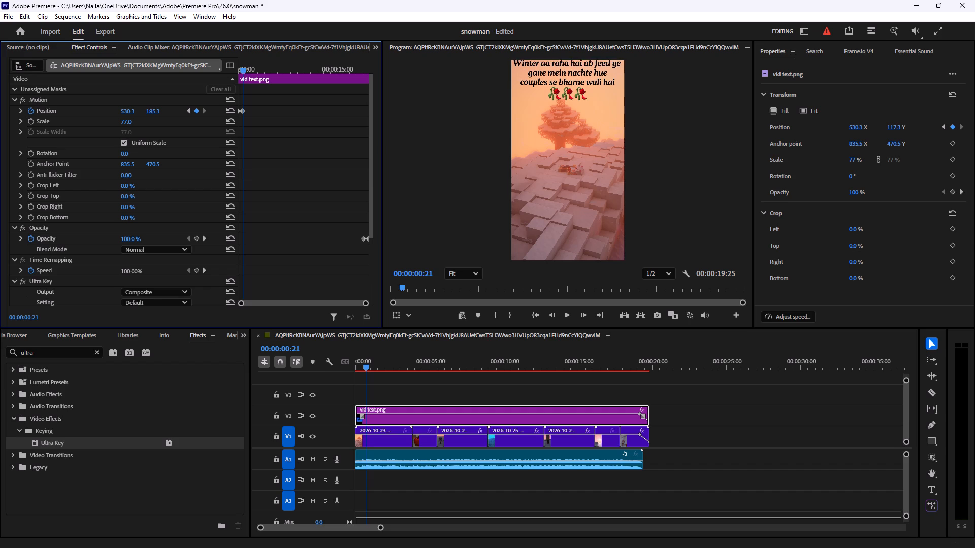
left_click_drag(366, 119, 368, 119)
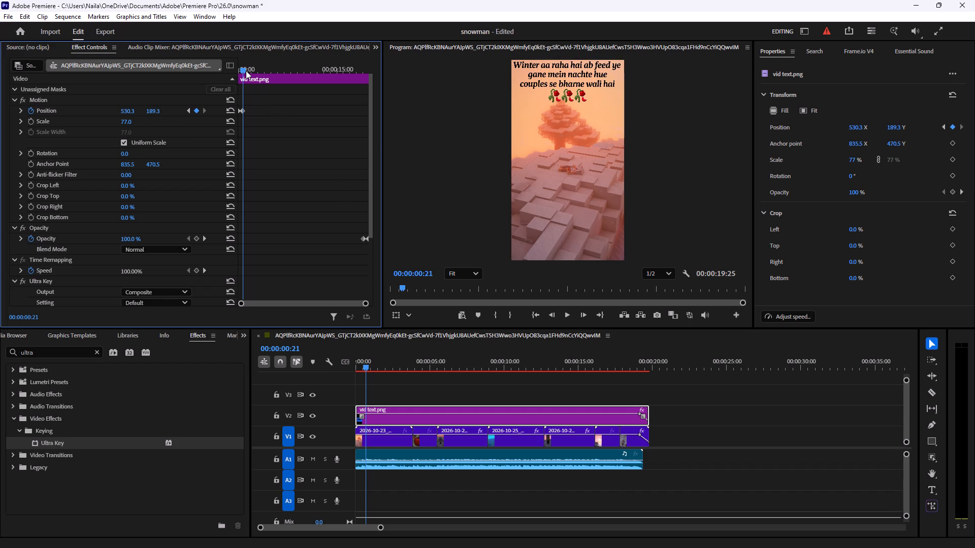
Add a Position keyframe to the vid text clip at 00:00:03:23, holding the text in place.
key("space")
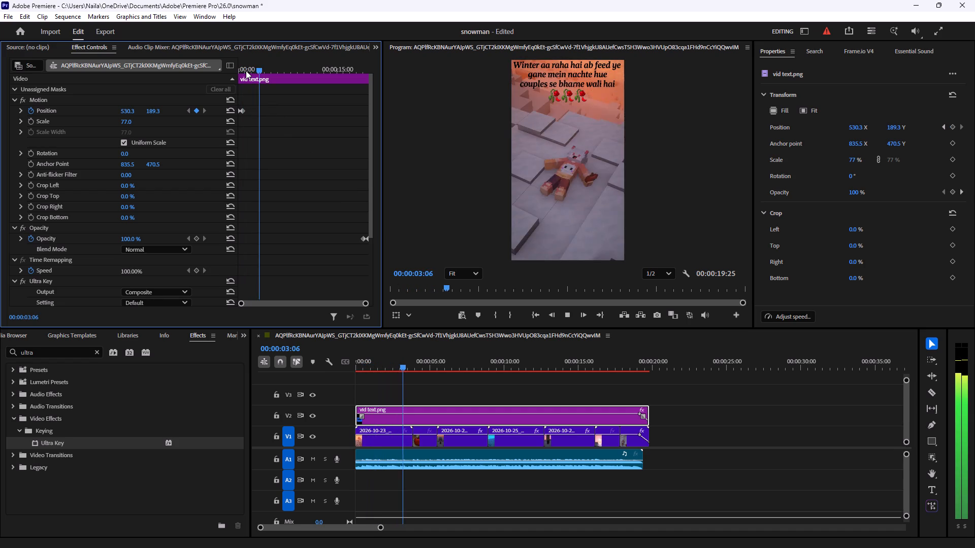
key("space")
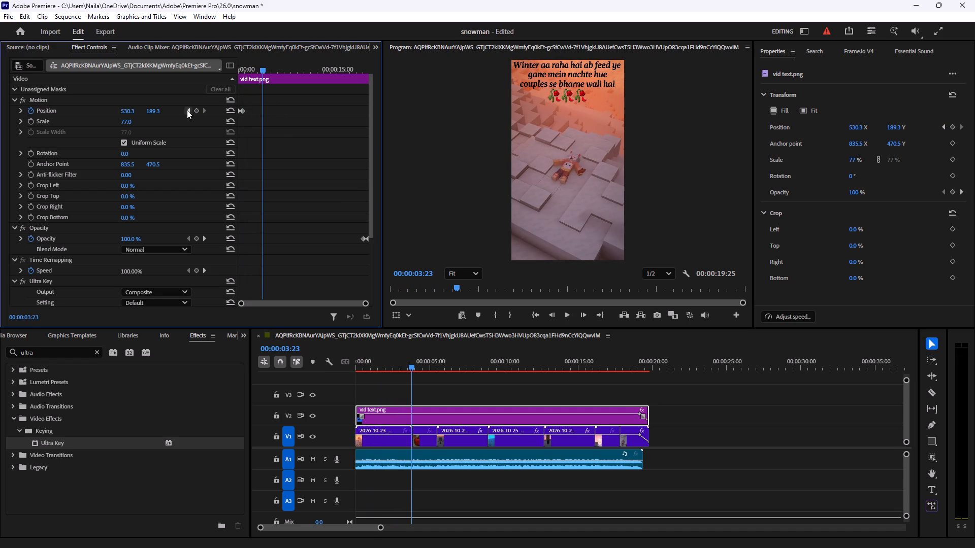
left_click(193, 109)
At 00:00:04:13, set the vid text clip's Position Y to -729.7 so the text slides up out of the frame.
left_click_drag(262, 70, 267, 70)
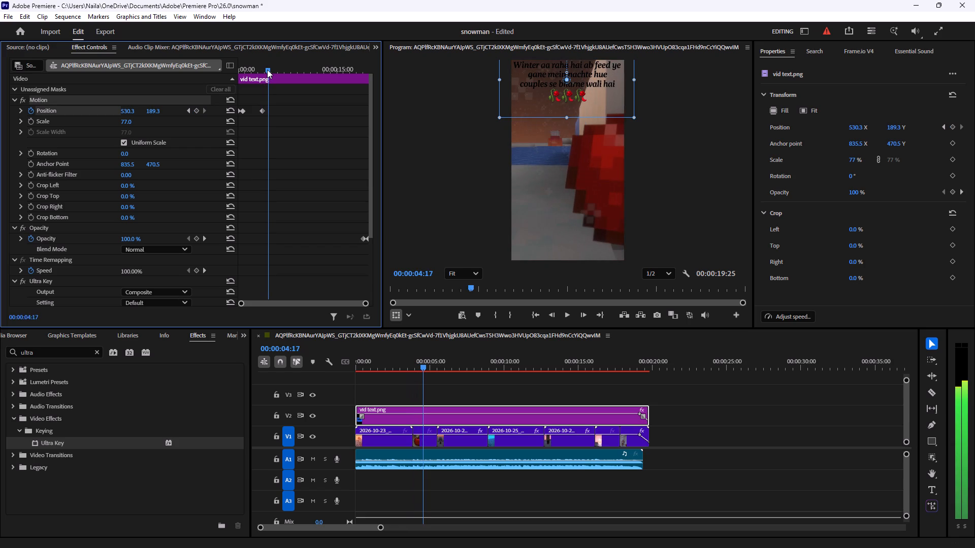
left_click_drag(267, 70, 256, 71)
key("space")
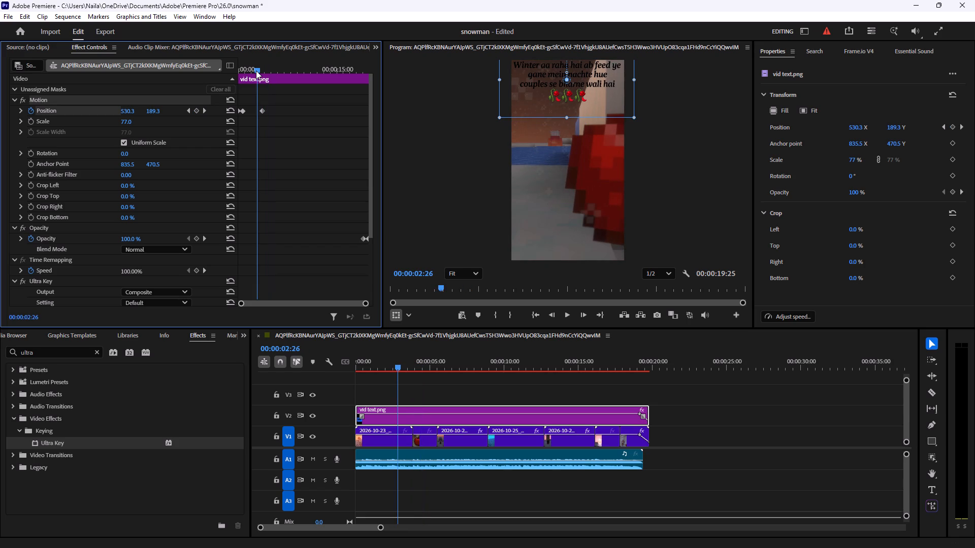
key("space")
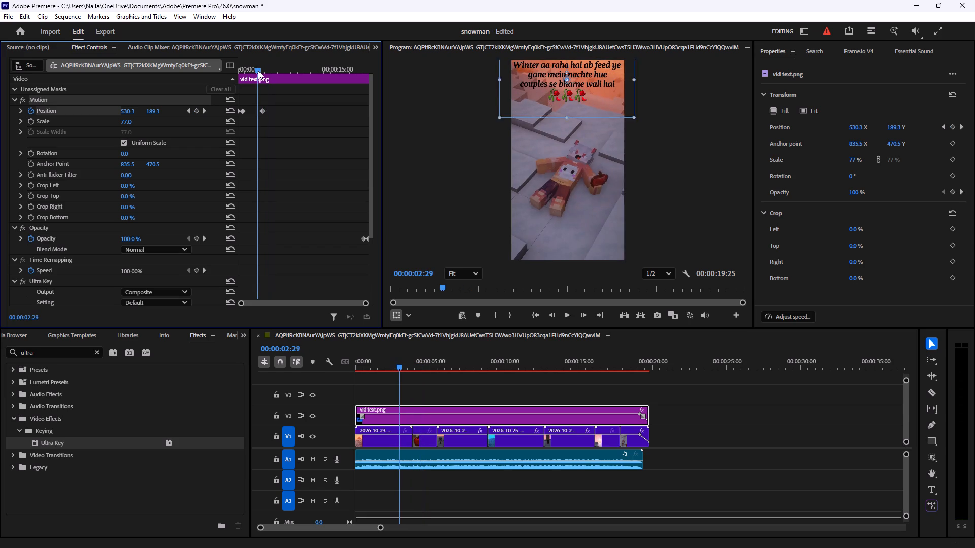
key("space")
key("space")
key("space")
key("space")
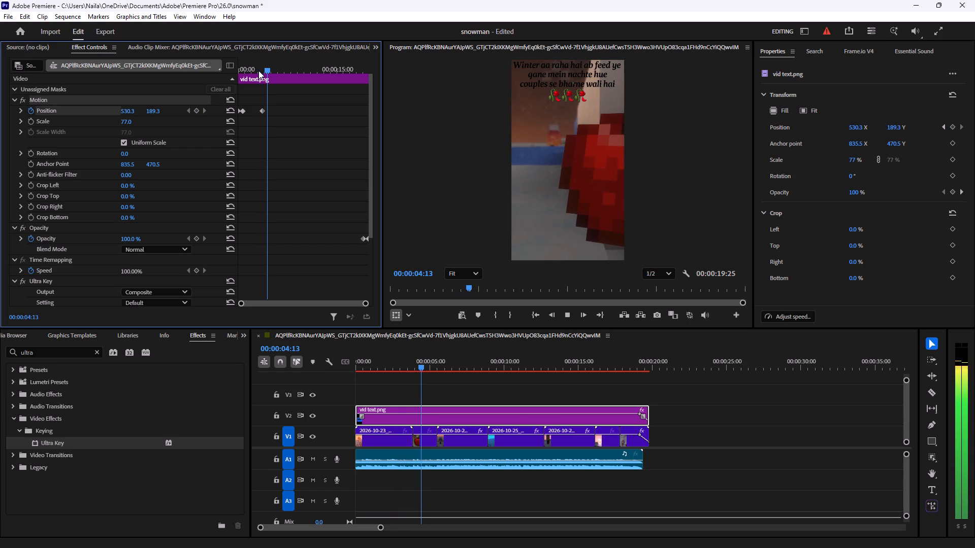
left_click(155, 112)
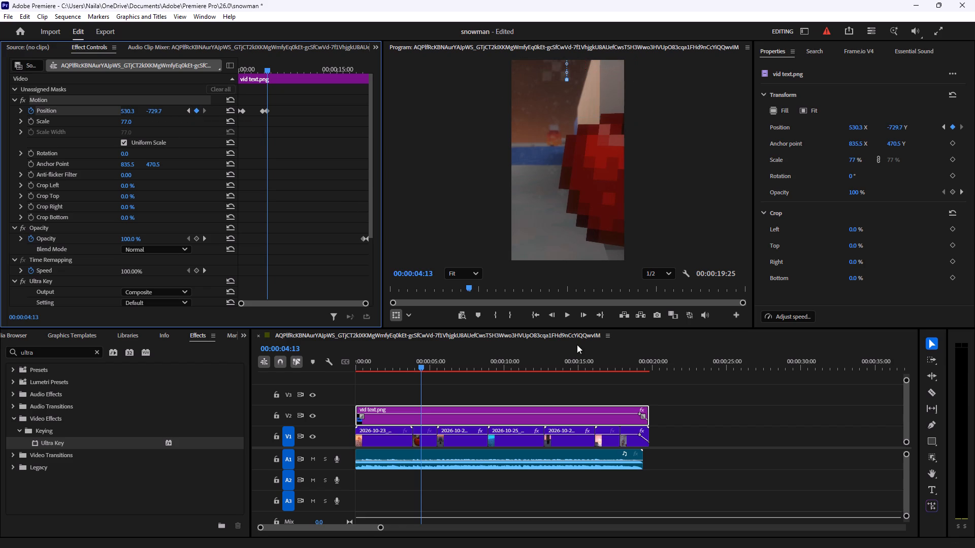
Play the sequence from the start to check the text sliding in and out.
left_click(538, 393)
left_click_drag(419, 367, 318, 352)
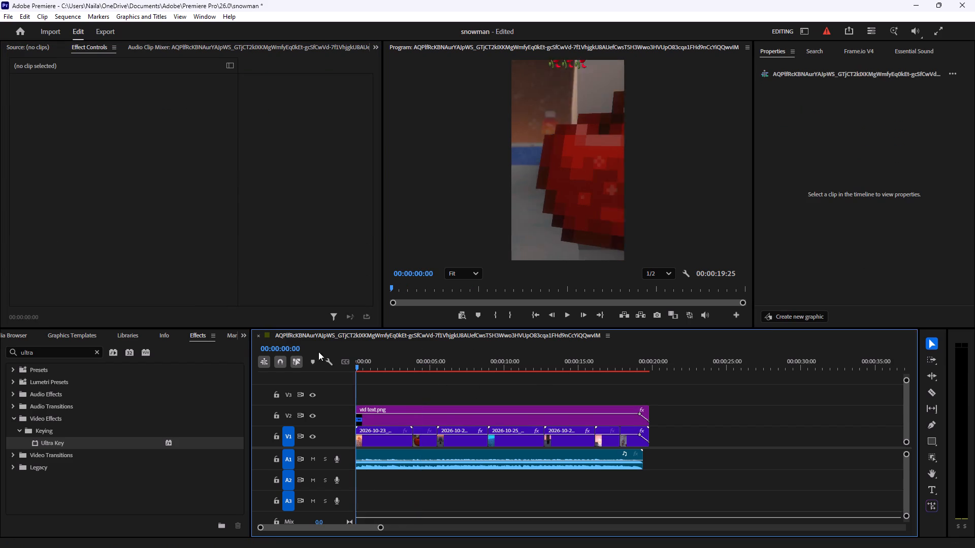
left_click_drag(318, 352, 315, 351)
key("space")
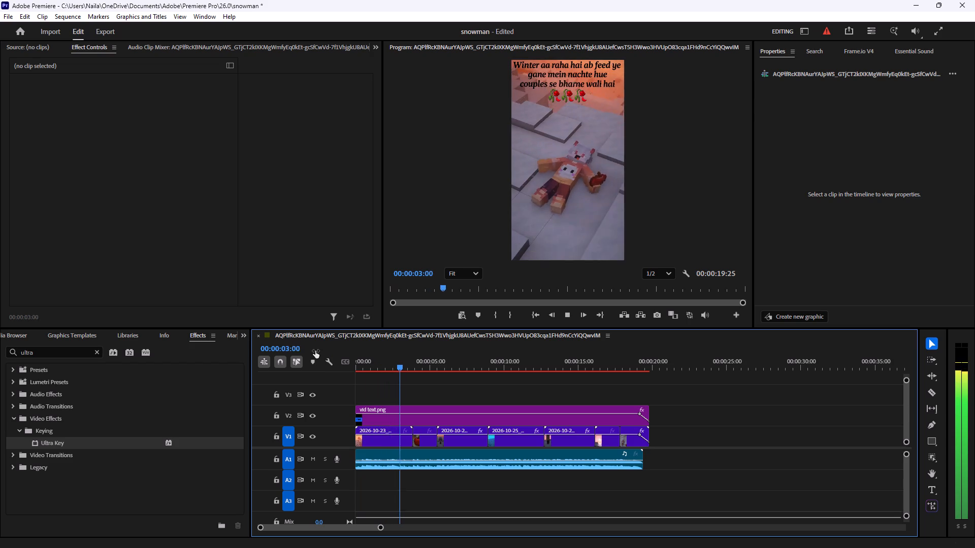
key("space")
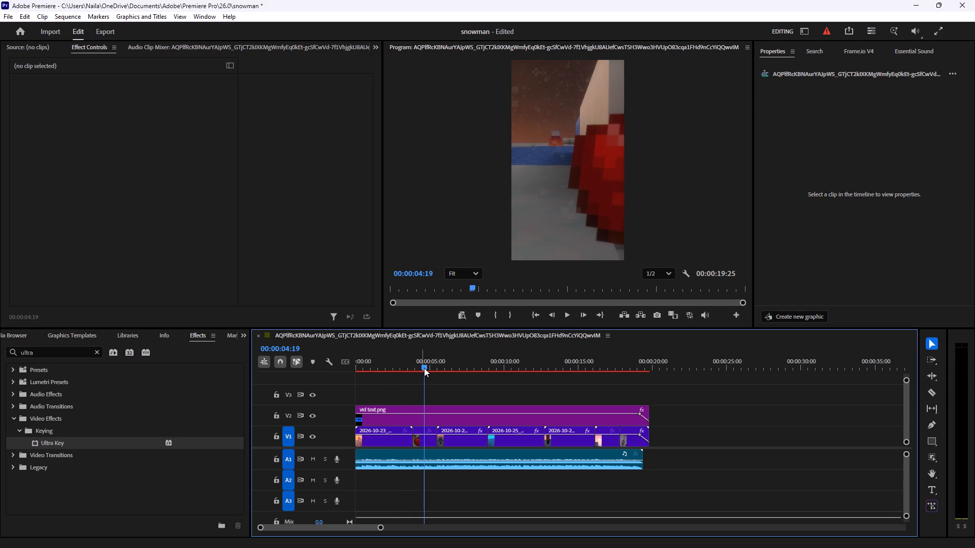
Retime the vid text clip's Position keyframes: move the second slightly earlier and the third to 00:00:03:25.
left_click_drag(425, 368, 391, 371)
left_click(409, 424)
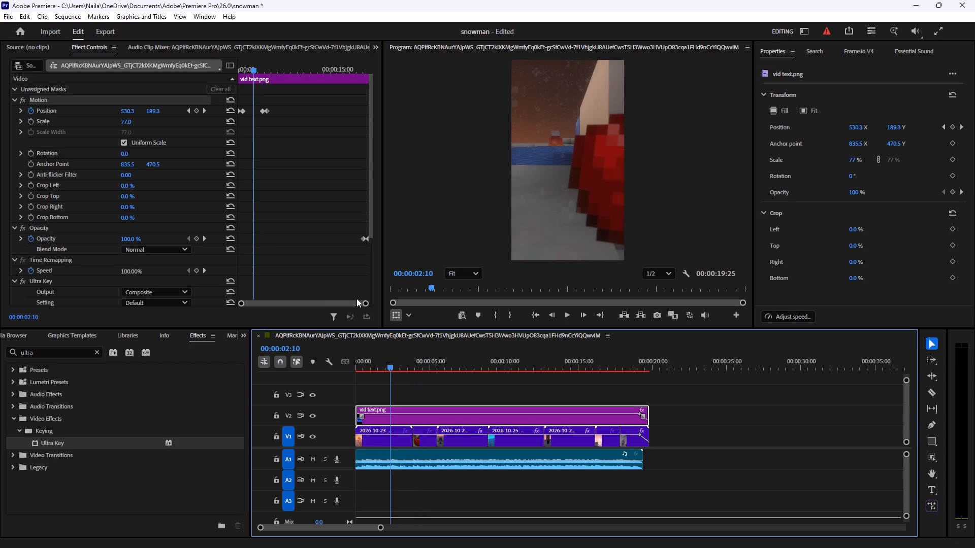
left_click_drag(364, 301, 302, 296)
left_click(254, 112)
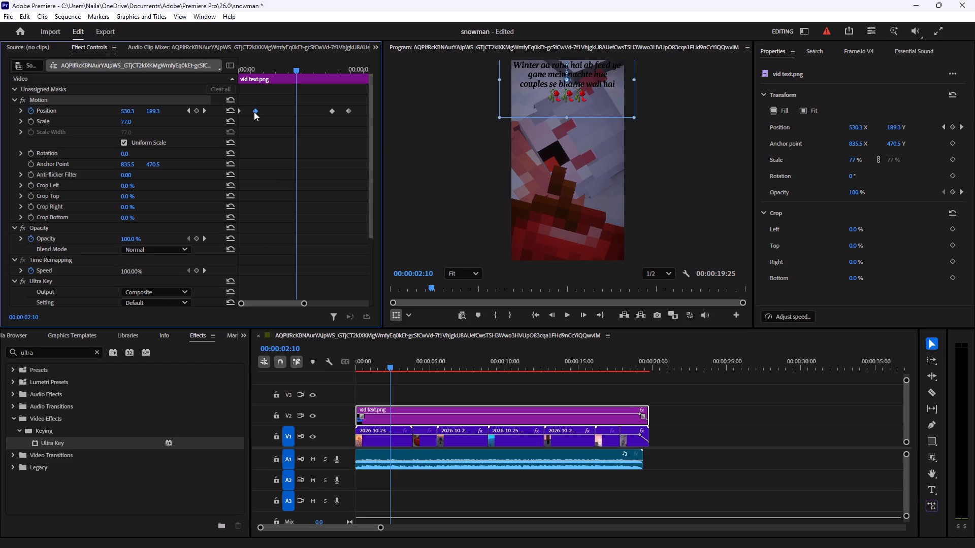
left_click(333, 111)
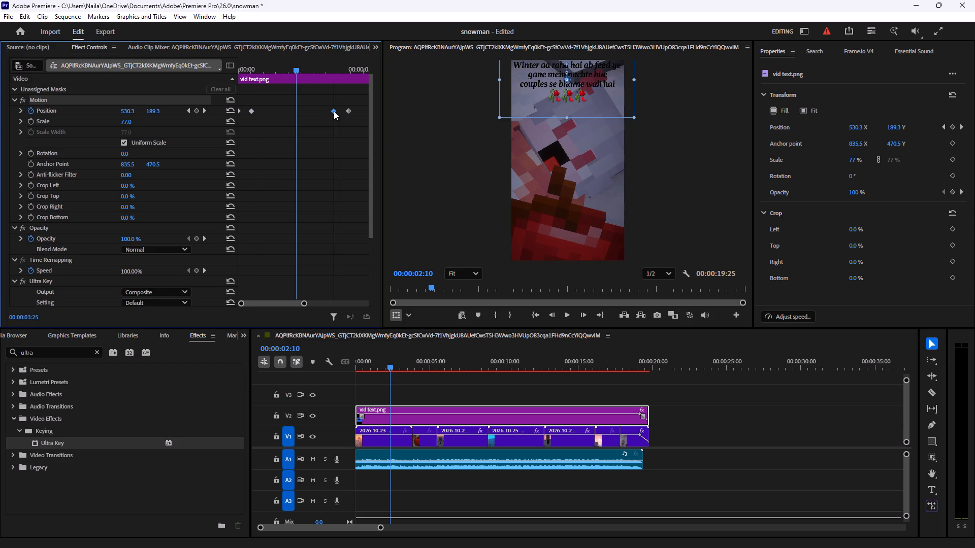
Play the sequence from the start again to check the retimed text animation.
left_click_drag(287, 71, 183, 68)
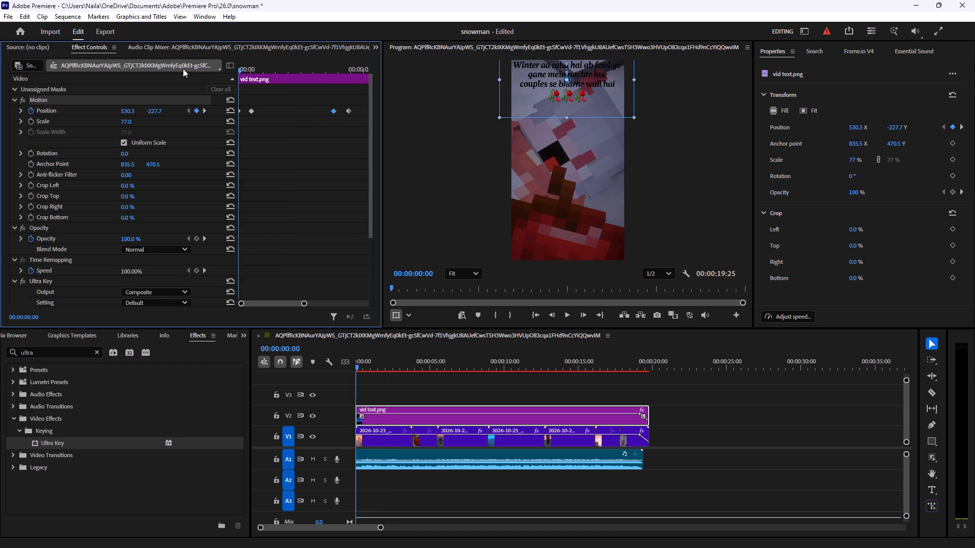
left_click_drag(183, 68, 182, 68)
key("space")
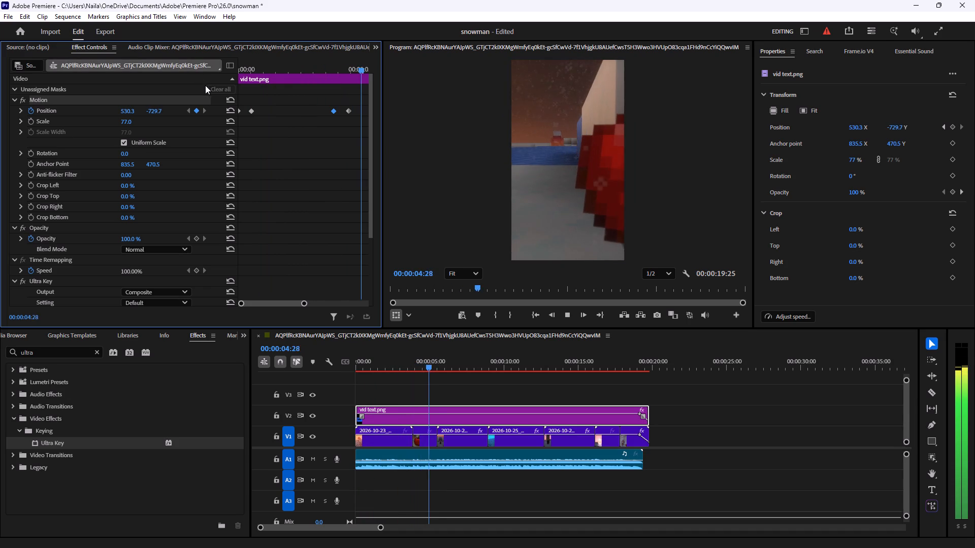
key("space")
Render the sequence previews for the full timeline with the new text animation.
key("Return")
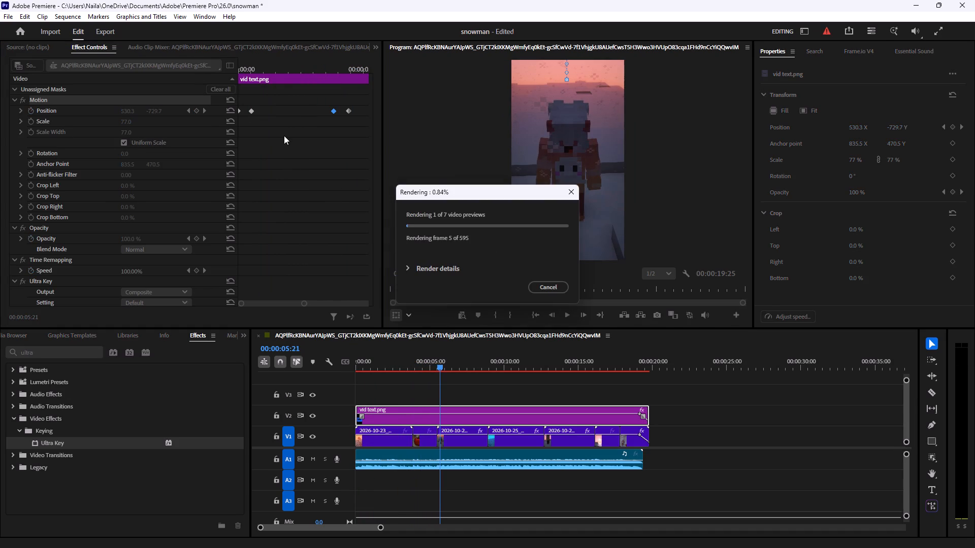
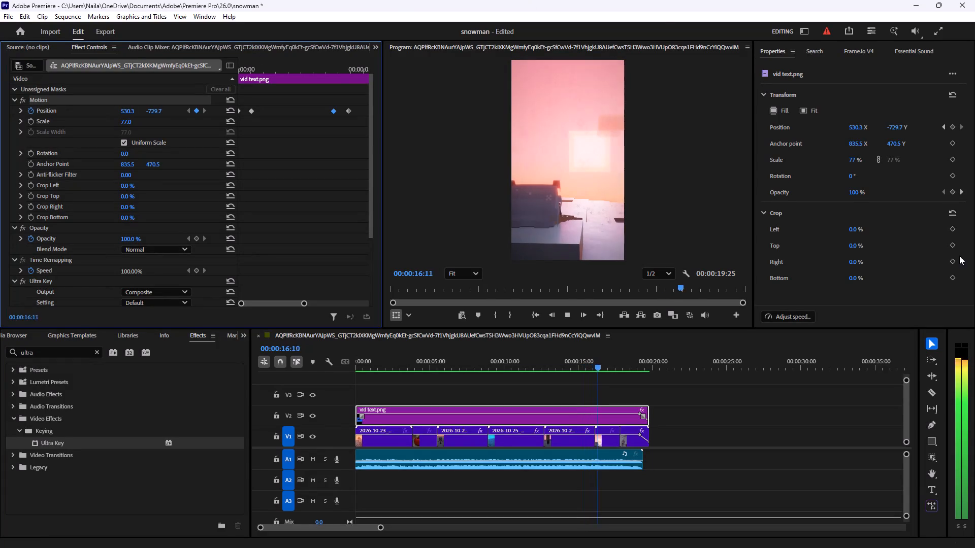
Return the playhead to the sequence start and set the Windows system volume to 14 for the playback check.
left_click_drag(619, 365, 441, 407)
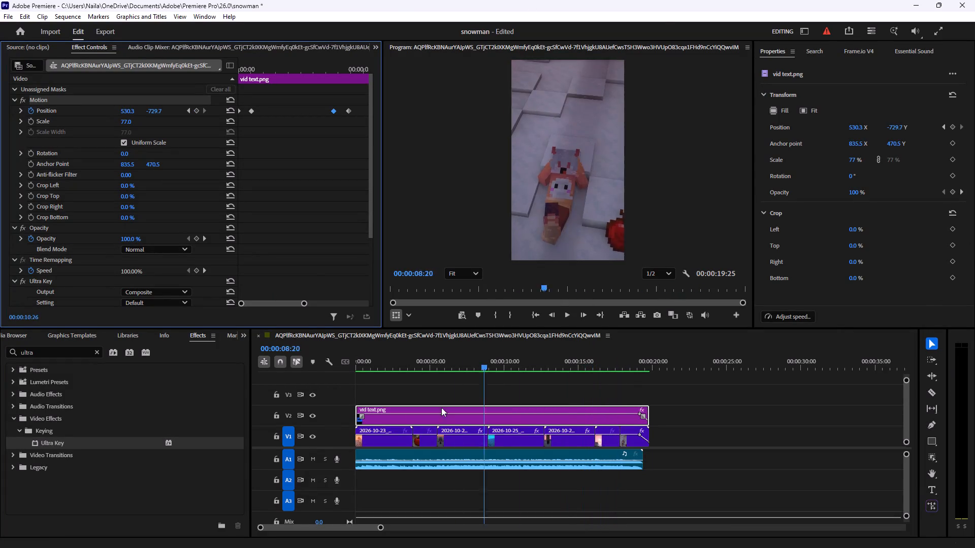
left_click_drag(441, 407, 328, 457)
left_click(924, 546)
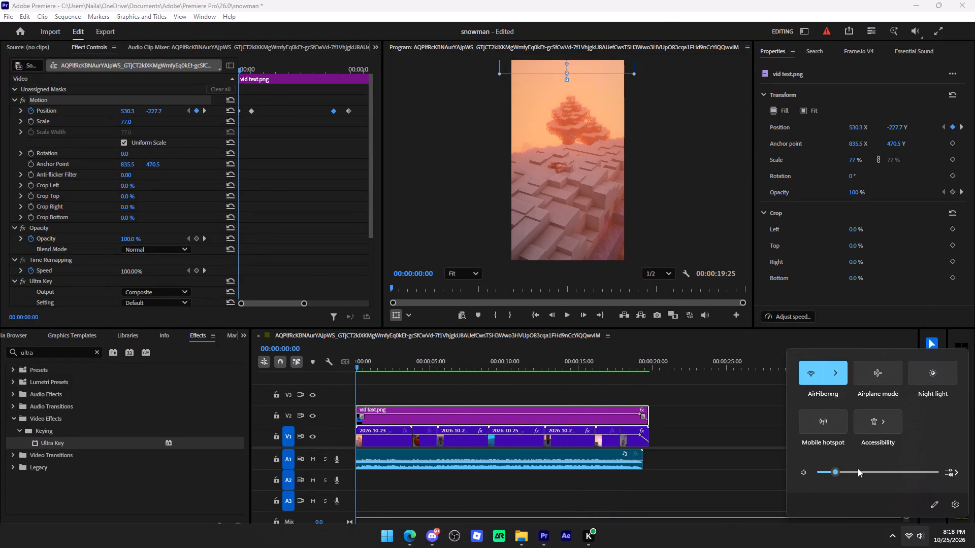
left_click(840, 471)
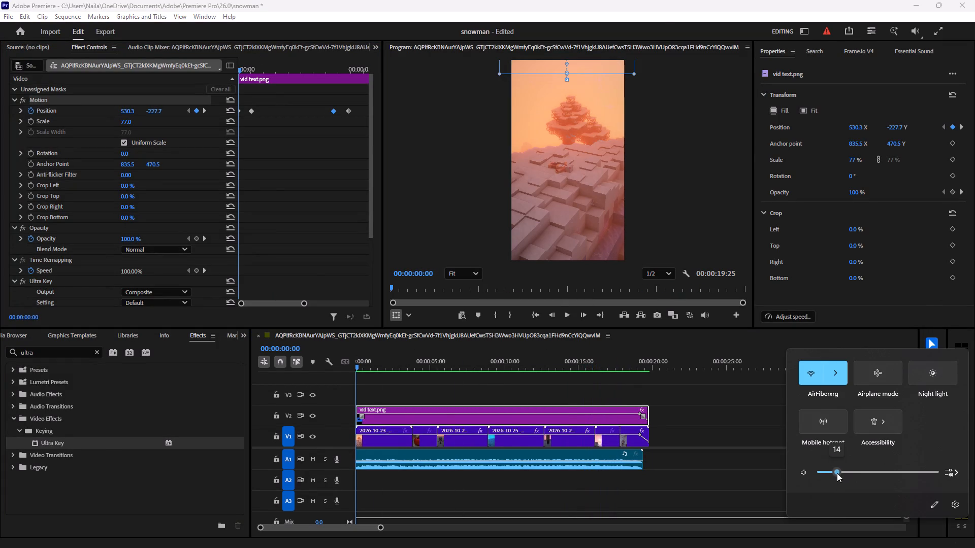
Play the rendered sequence from near the start through to its end to review picture, text animation and sound.
left_click(459, 368)
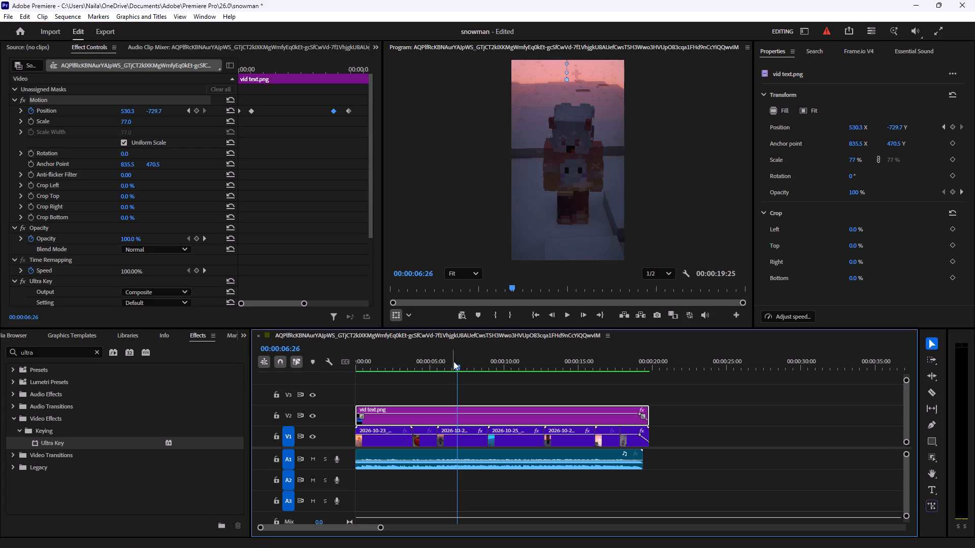
left_click_drag(457, 360, 342, 365)
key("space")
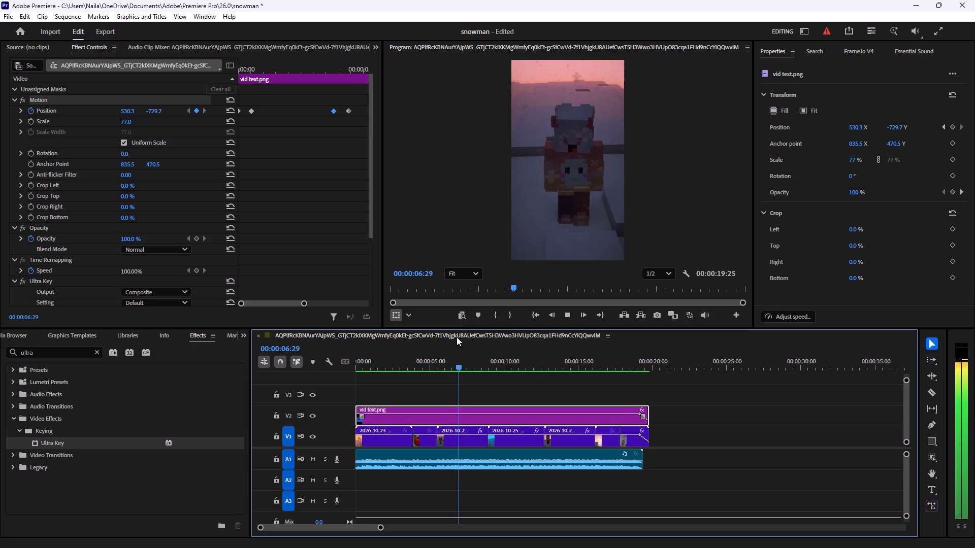
left_click_drag(462, 354, 370, 368)
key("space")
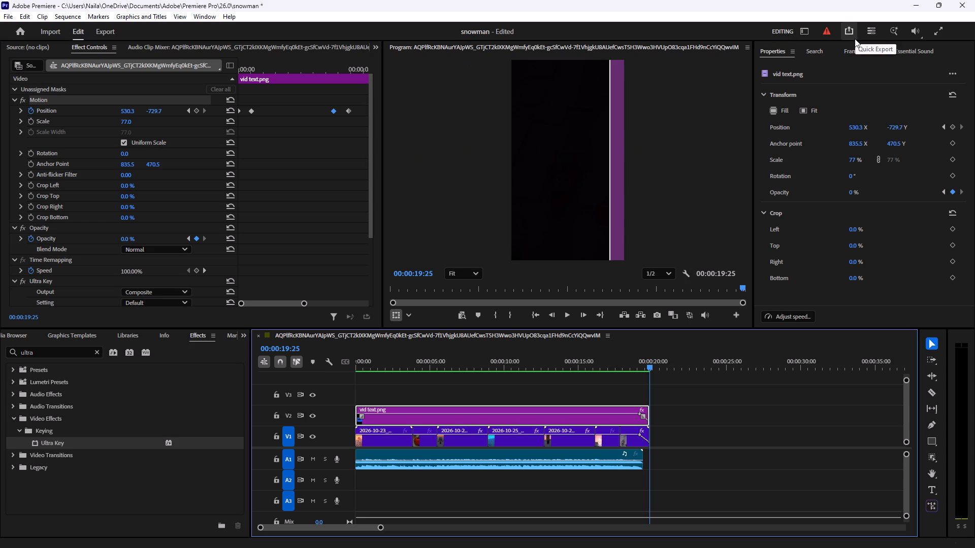
Save the snowman project.
key("ctrl+s")
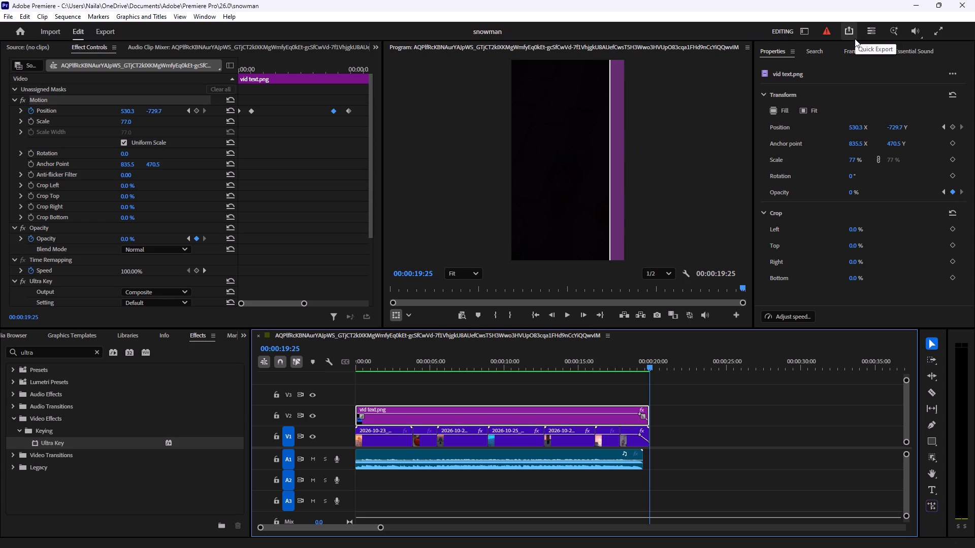
Quick-export the sequence to Downloads as Winter feed.mp4 with the Match Source - Adaptive High Bitrate preset.
left_click(855, 39)
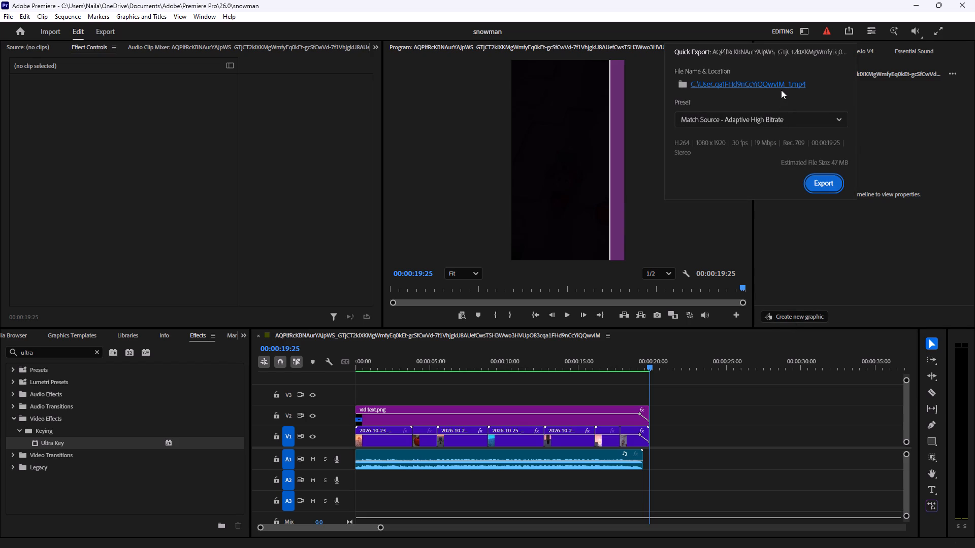
left_click(781, 90)
left_click(780, 84)
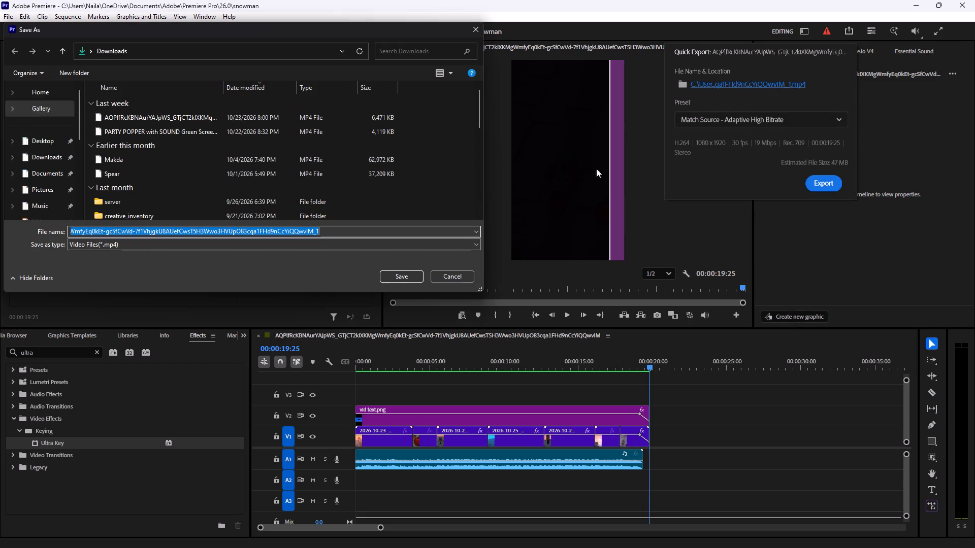
type("Winter feed")
left_click(392, 279)
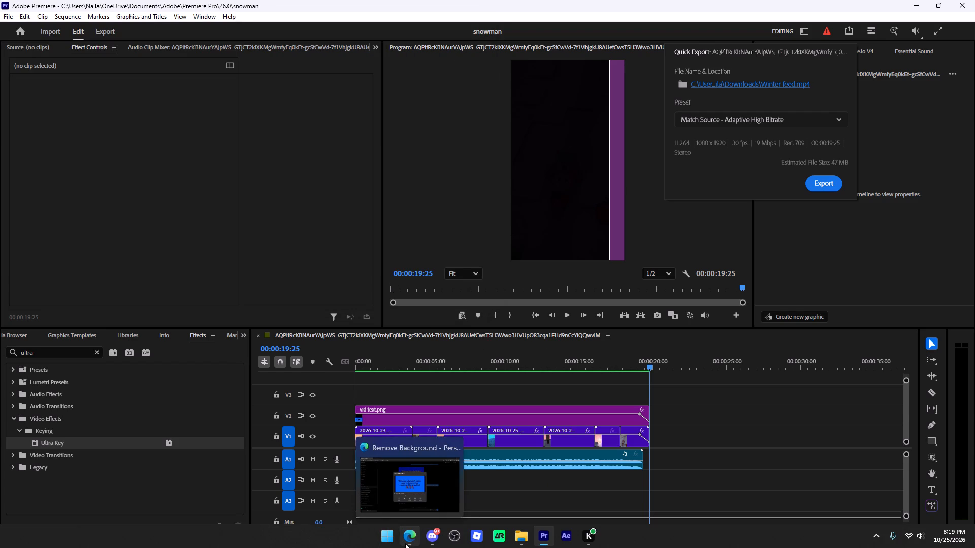
left_click(818, 184)
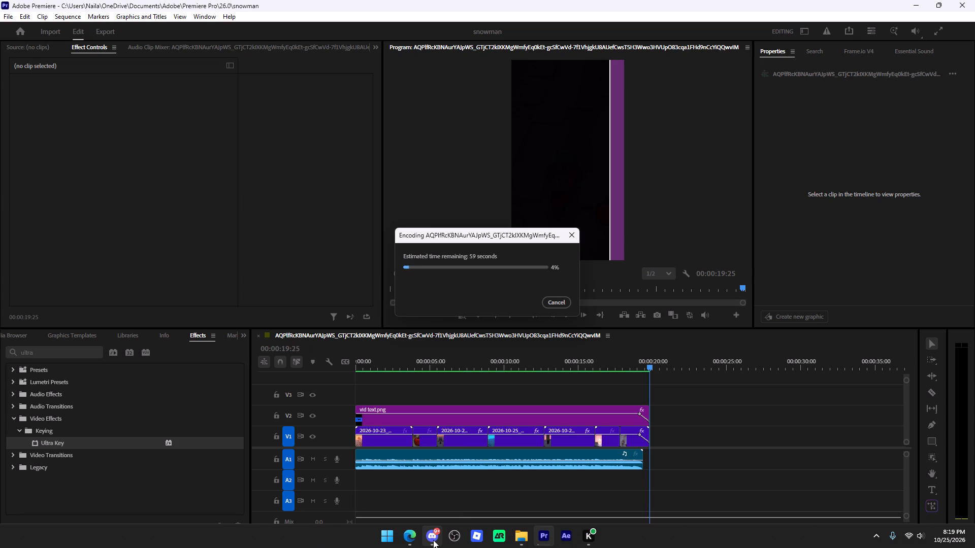
Switch to Edge, dismiss the shared image dialog, open the MediaFire website in a new tab, and close the ChatGPT tab.
left_click(413, 538)
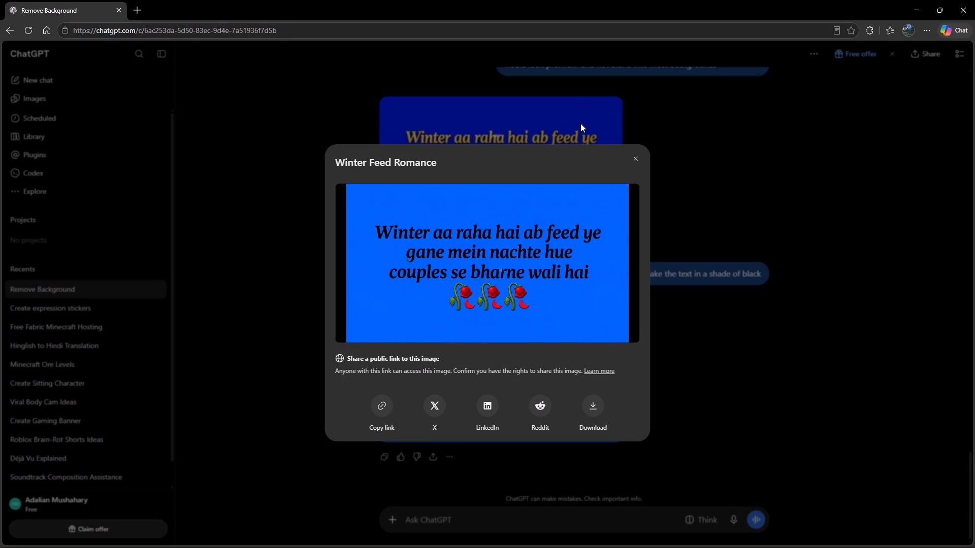
left_click(642, 157)
left_click(632, 157)
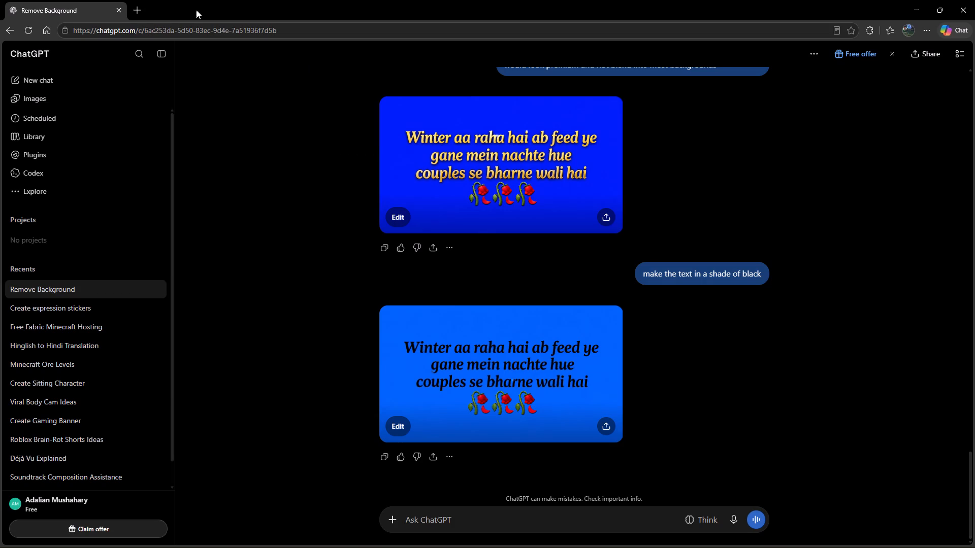
left_click(139, 8)
type("mediafire")
key("Return")
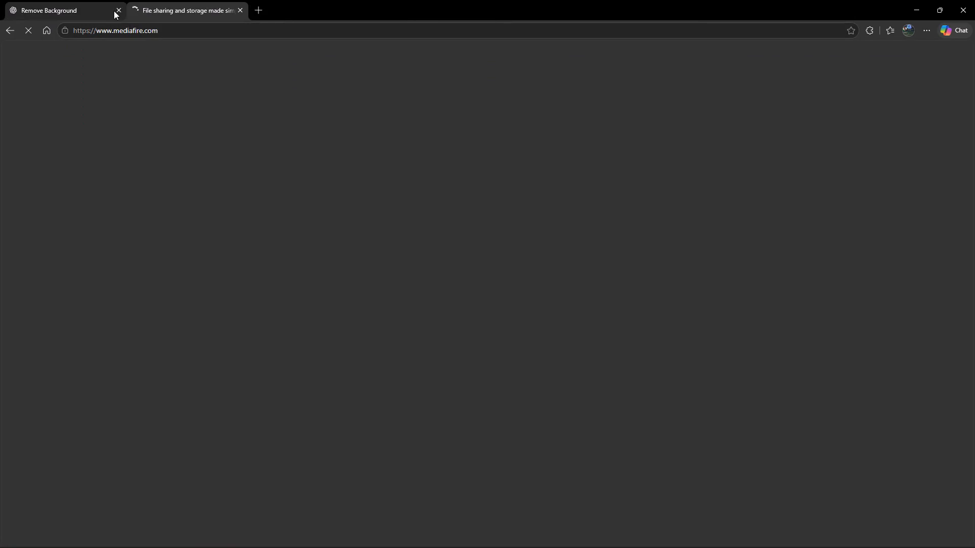
left_click(116, 9)
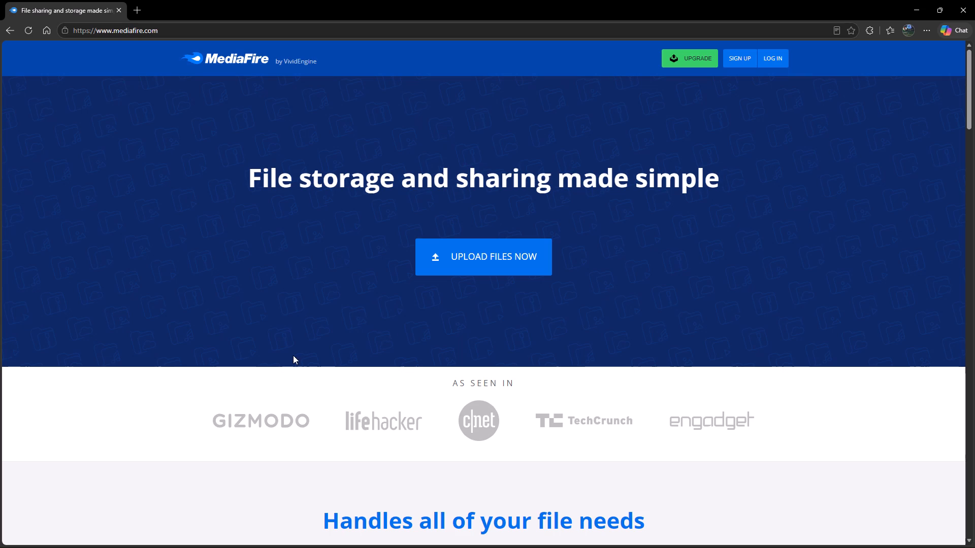
Enter MediaFire's My Files area and open the file upload dialog.
left_click(461, 263)
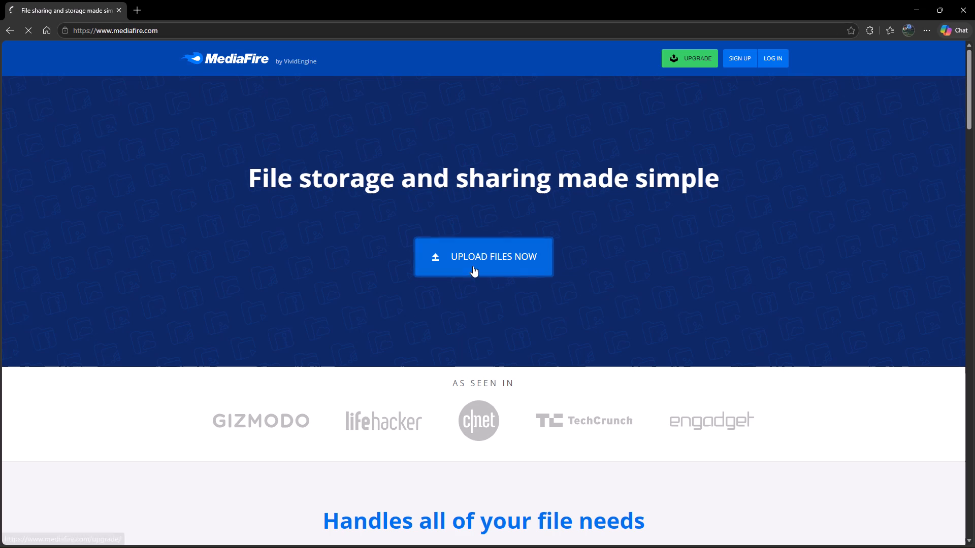
left_click(473, 266)
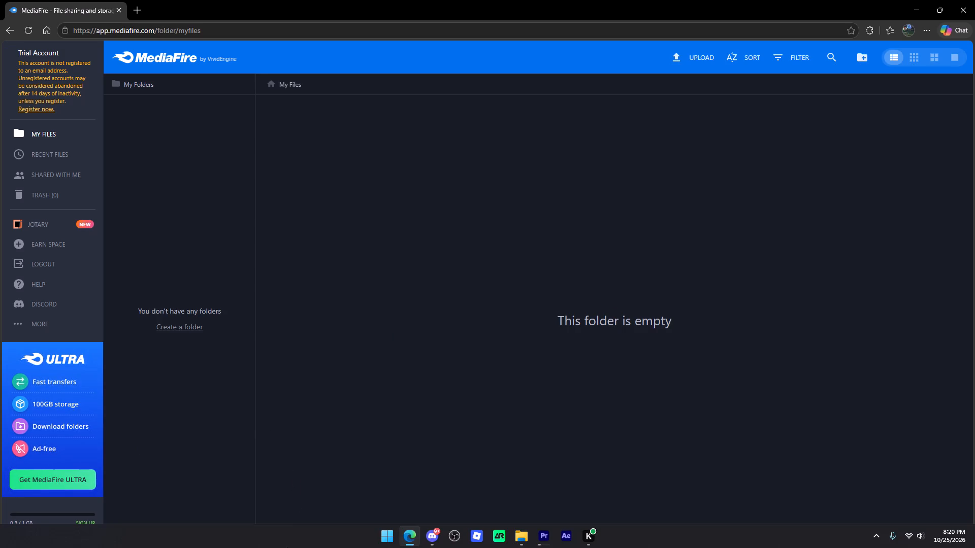
left_click(692, 58)
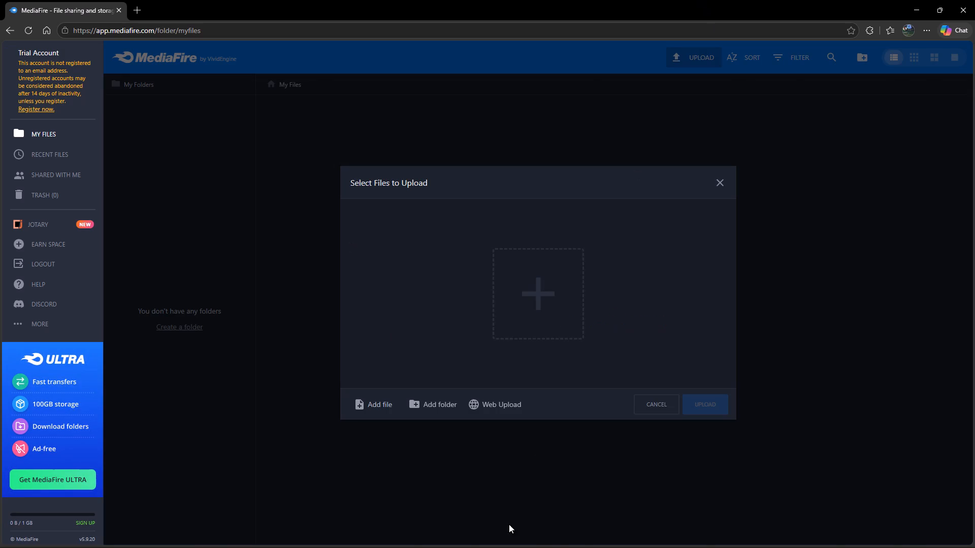
Switch to File Explorer and check the Downloads folder for the exported Winter feed video.
left_click(528, 537)
scroll(291, 259, "up", 4)
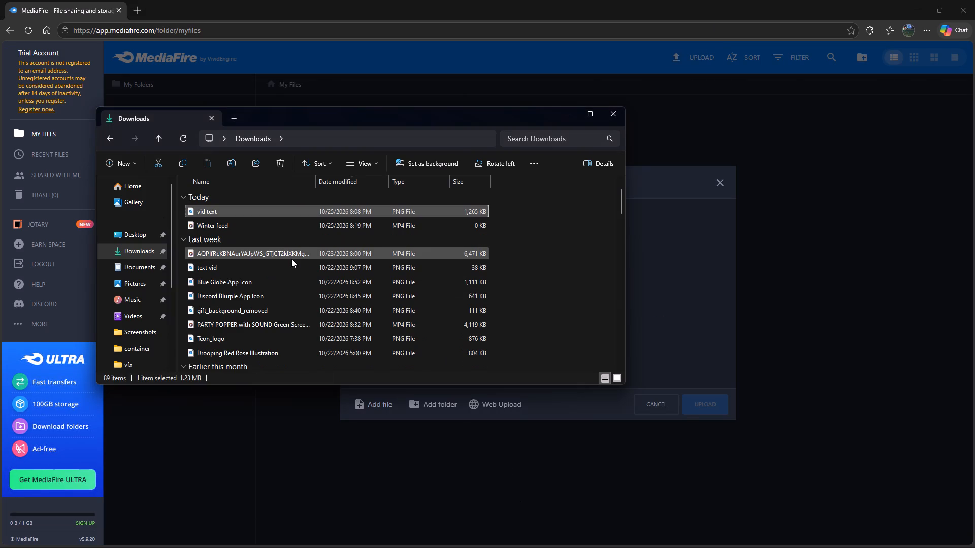
scroll(291, 259, "up", 7)
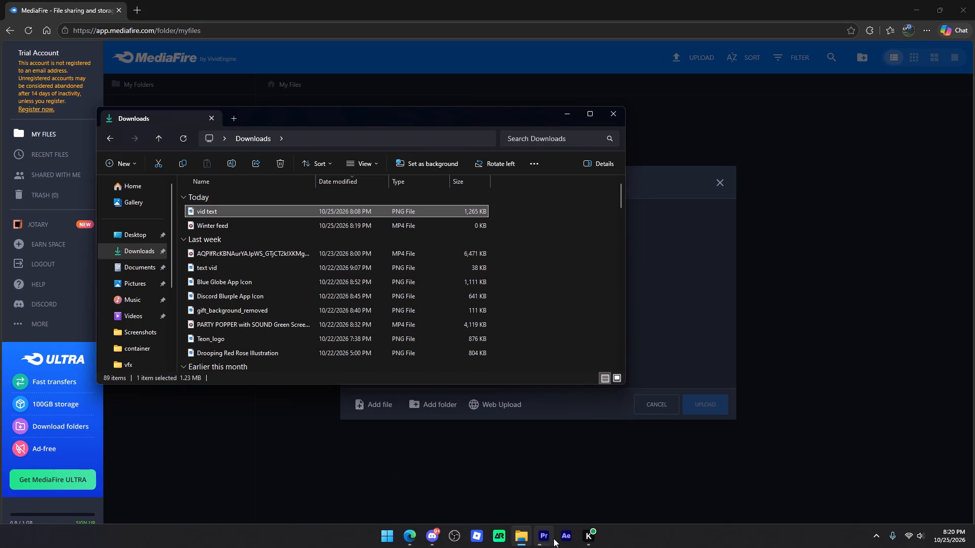
Switch back to Premiere Pro, let the Winter feed export finish, and close the program.
left_click(554, 538)
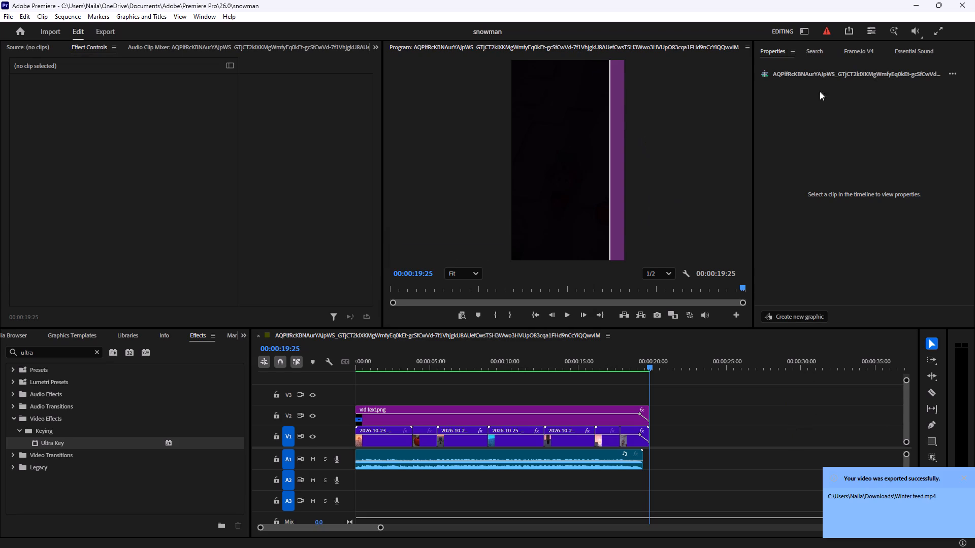
left_click(964, 0)
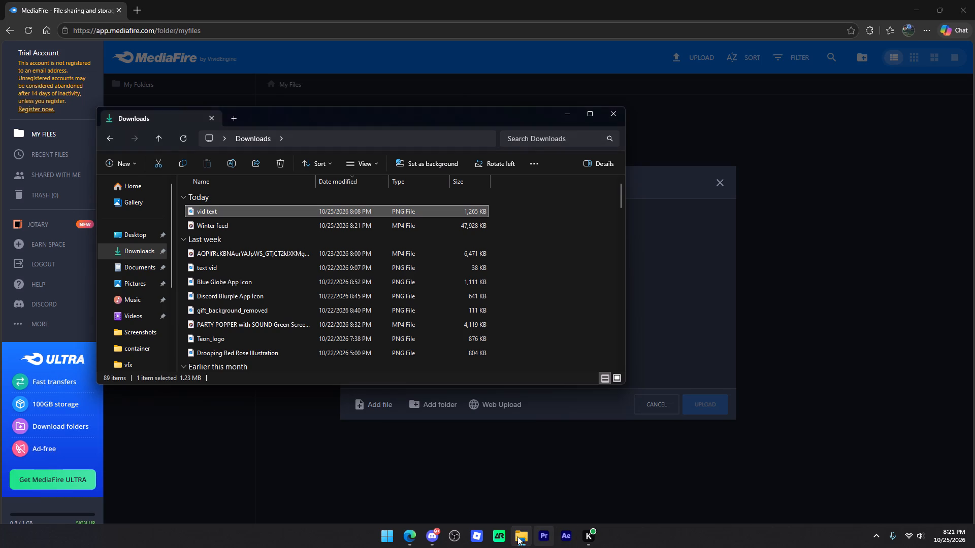
Play the exported Winter feed video from the start in Media Player to review it, and close the player.
double_click(365, 228)
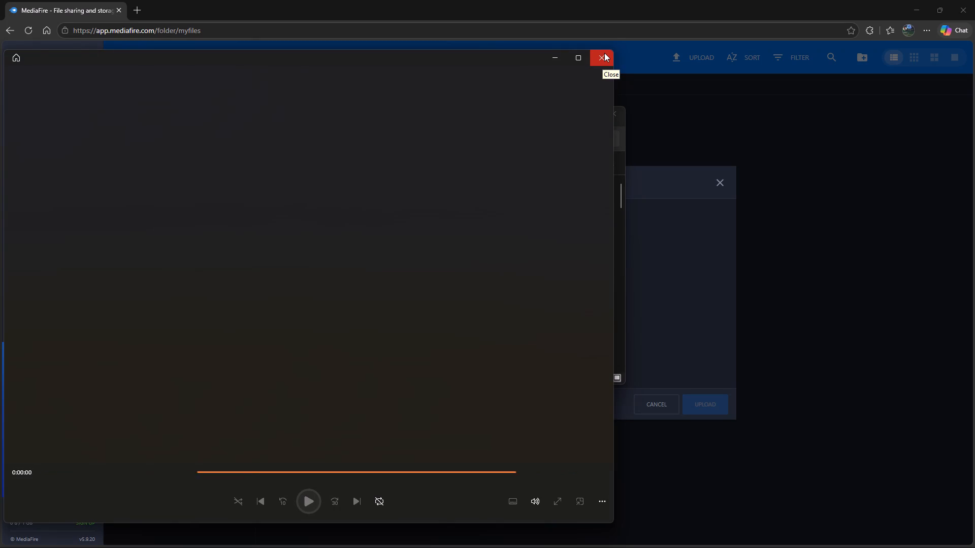
left_click_drag(103, 476, 0, 467)
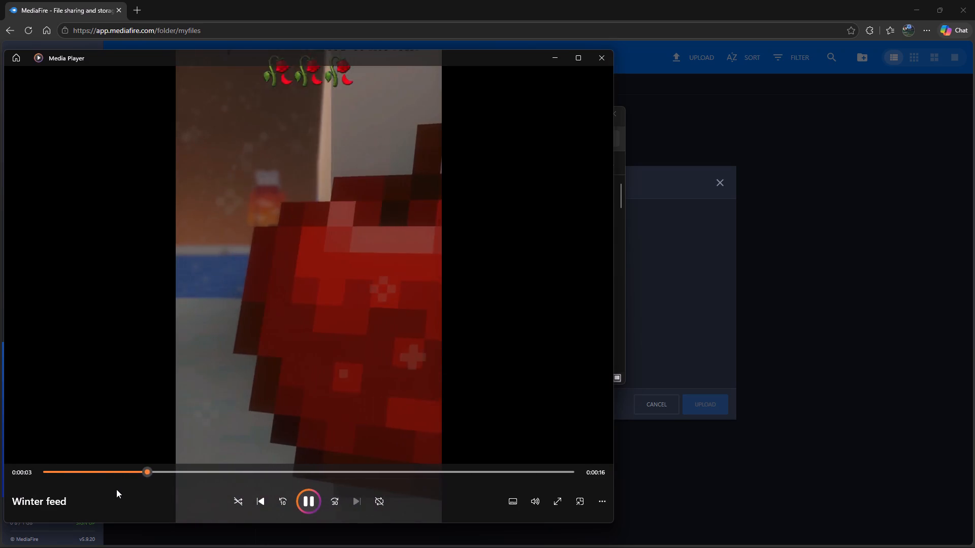
left_click_drag(157, 470, 12, 486)
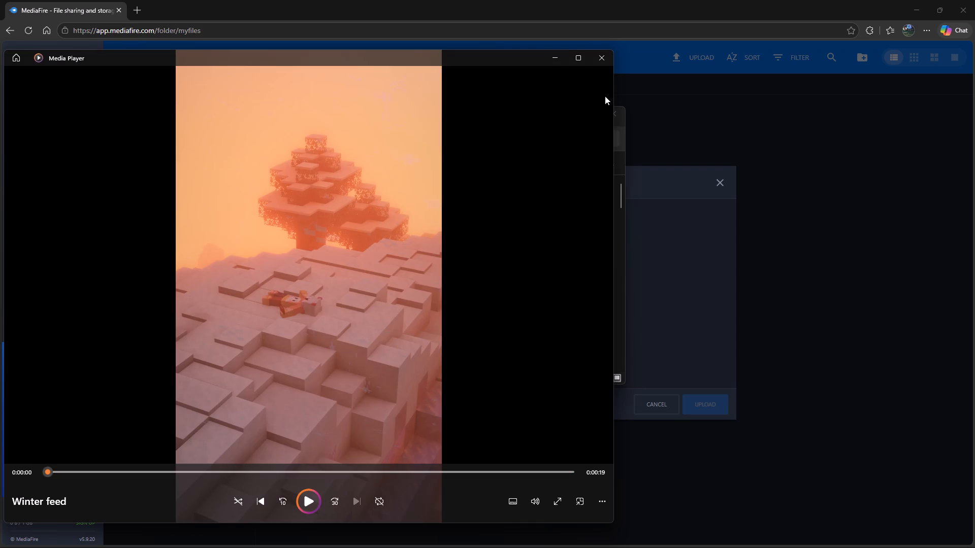
left_click(615, 59)
left_click(609, 59)
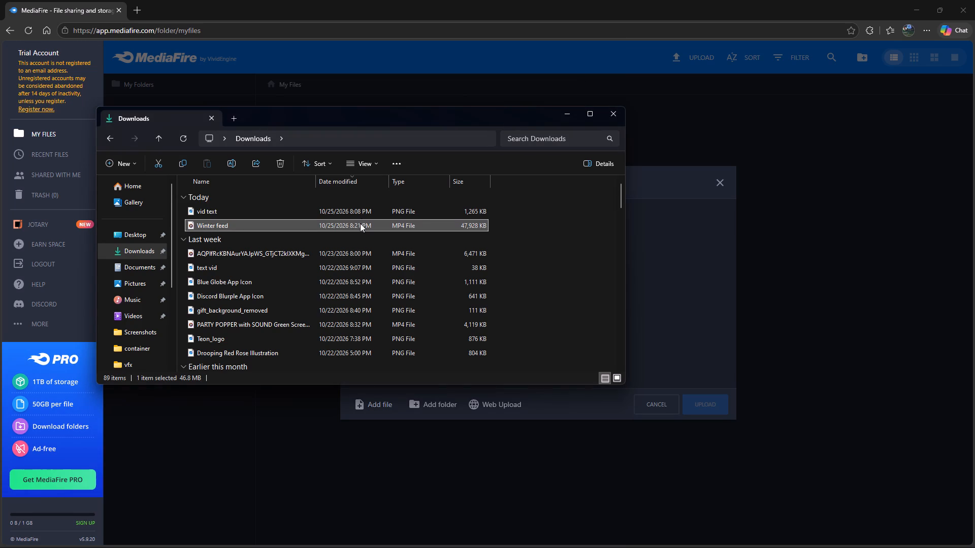
Upload Winter feed.mp4 from Downloads to MediaFire and copy its share link.
left_click_drag(360, 226, 659, 264)
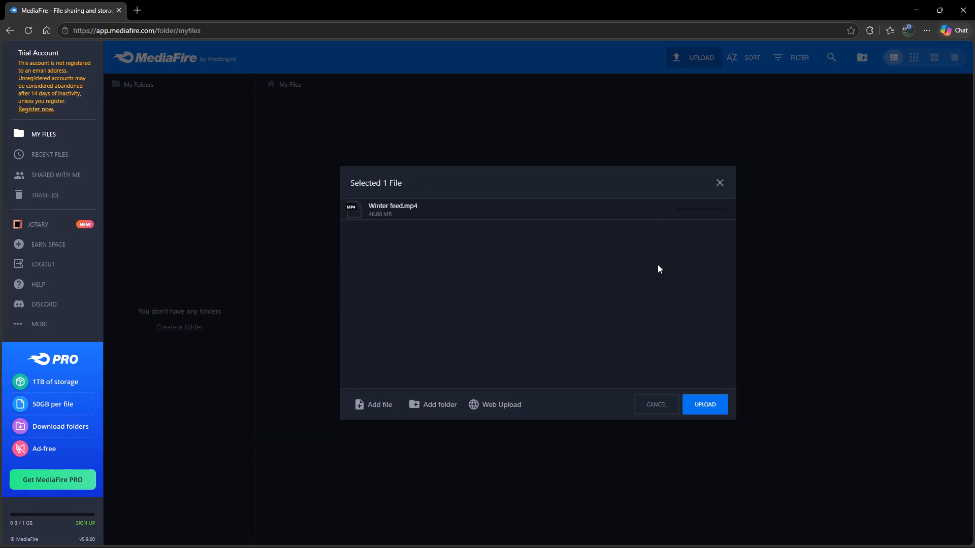
left_click(709, 403)
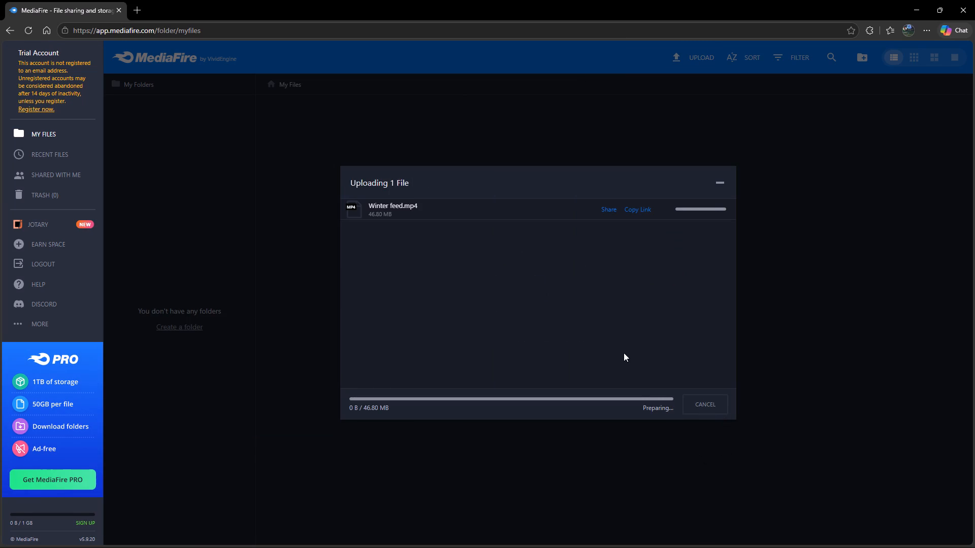
left_click(647, 208)
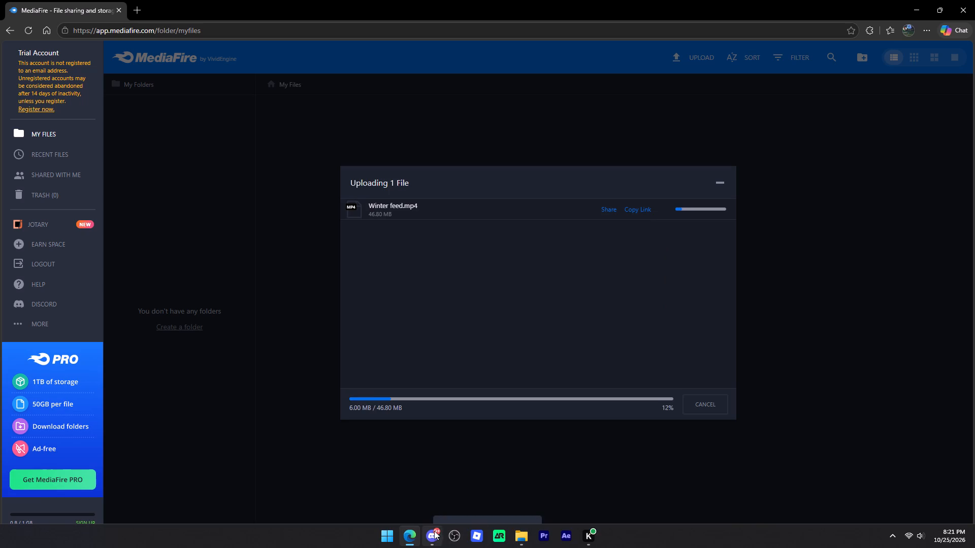